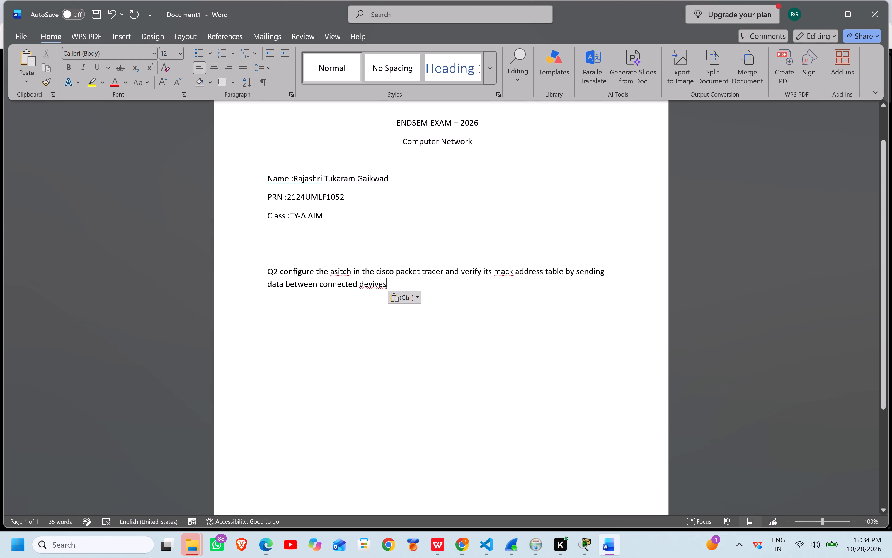
# Edit the beginning of the pasted question so it reads "Q2. Configure the Switch".
pyautogui.click(286, 272)
pyautogui.press('Left')
pyautogui.press('BackSpace')
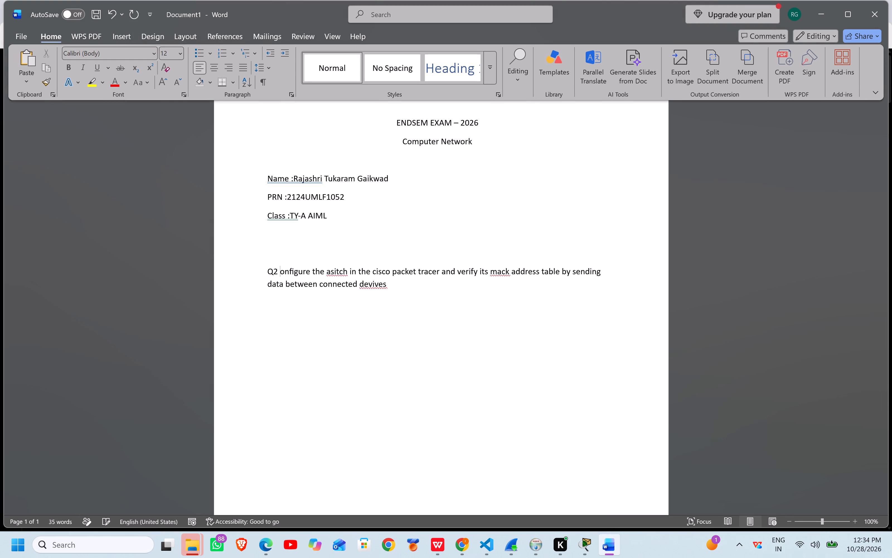
pyautogui.hotkey('shift', 'c')
pyautogui.click(278, 272)
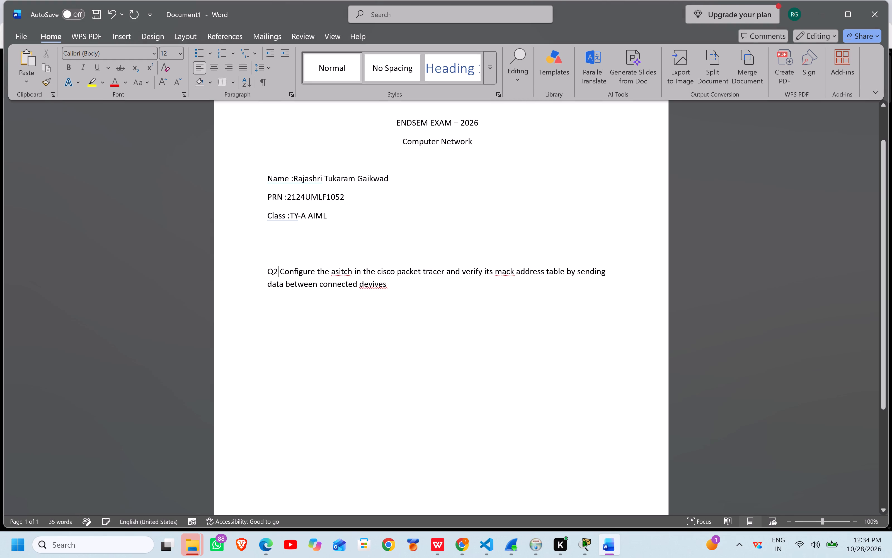
pyautogui.press('.')
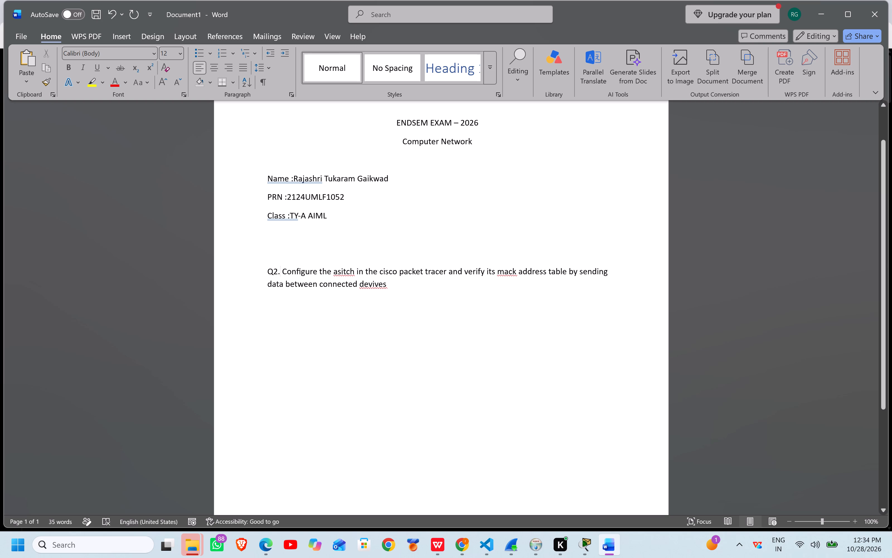
pyautogui.click(340, 272)
pyautogui.press('BackSpace')
pyautogui.press('BackSpace')
pyautogui.write('Sw')
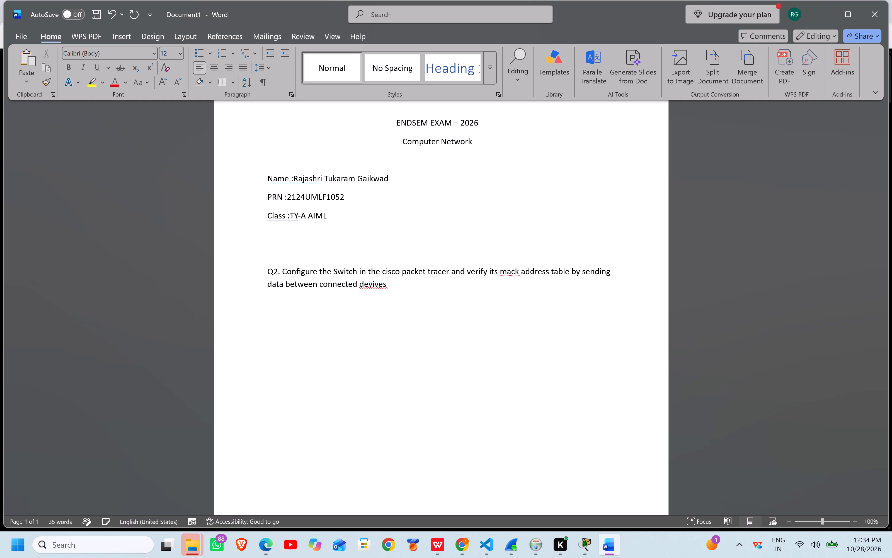
# Correct the question's misspelled last word to "devices" and the word before "address table" to "mask".
pyautogui.click(420, 287)
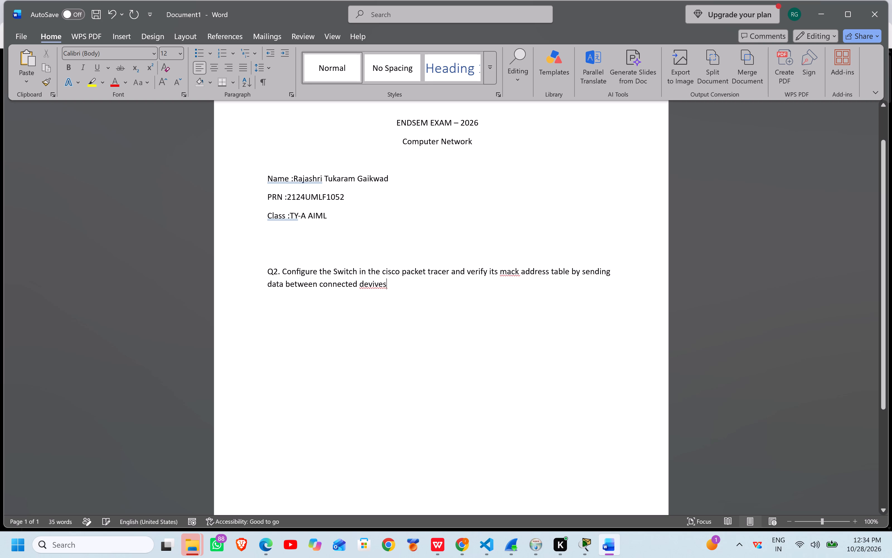
pyautogui.press('BackSpace')
pyautogui.press('BackSpace')
pyautogui.press('BackSpace')
pyautogui.press('BackSpace')
pyautogui.press('BackSpace')
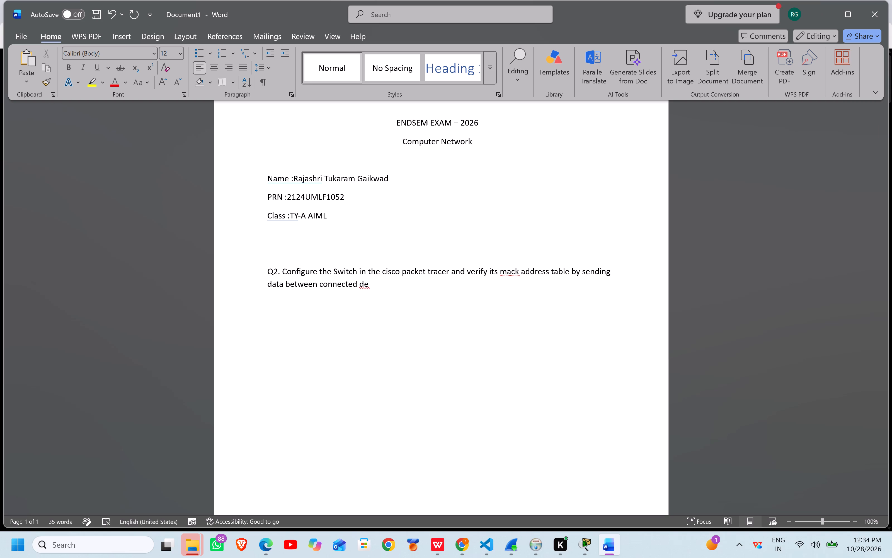
pyautogui.write('vices')
pyautogui.click(517, 271)
pyautogui.press('BackSpace')
pyautogui.press('BackSpace')
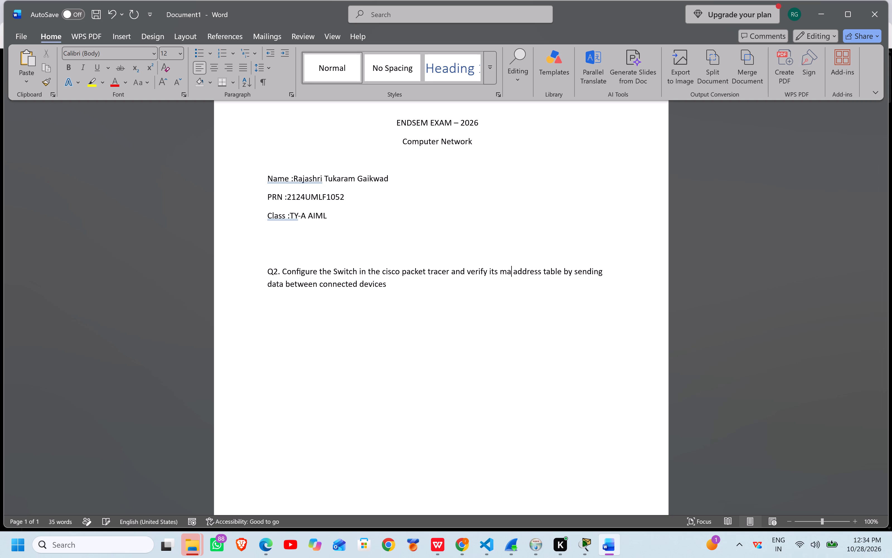
pyautogui.write('sk')
# End the Q2 question with a full stop after "devices".
pyautogui.click(444, 295)
pyautogui.click(427, 298)
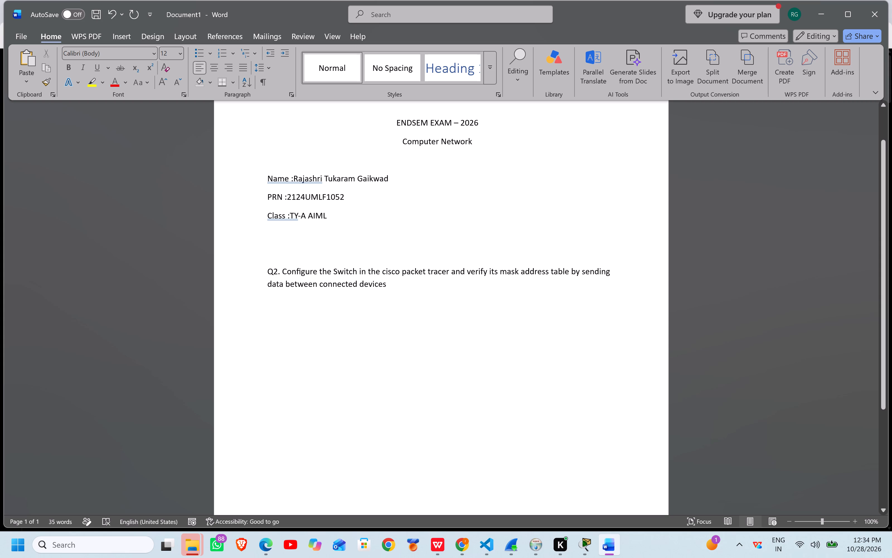
pyautogui.press('Return')
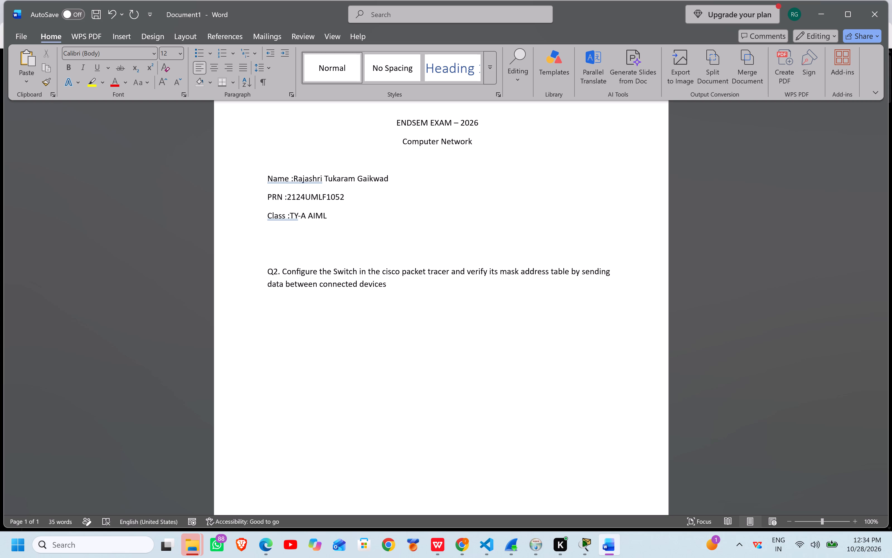
pyautogui.click(423, 284)
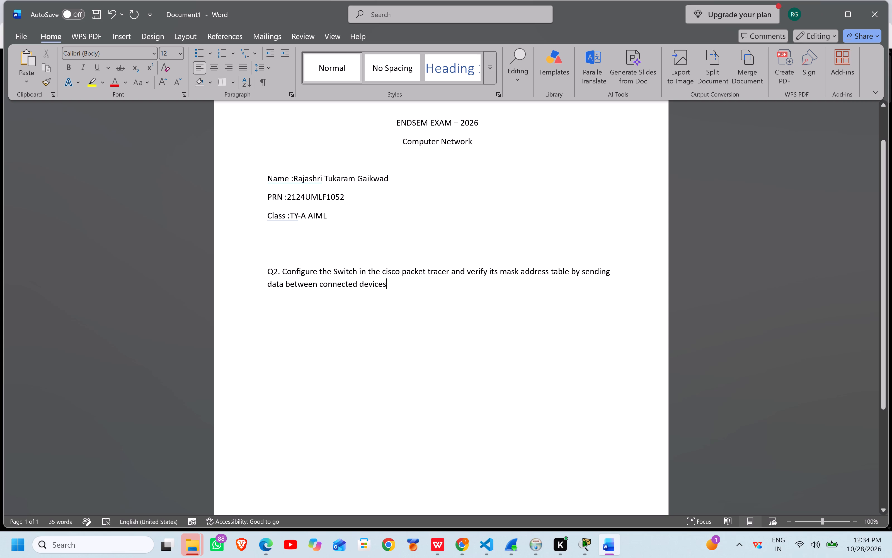
pyautogui.press('.')
# Format the "ENDSEM EXAM – 2026" and "Computer Network" title lines as bold, size 16.
pyautogui.moveTo(396, 122); pyautogui.dragTo(501, 148)
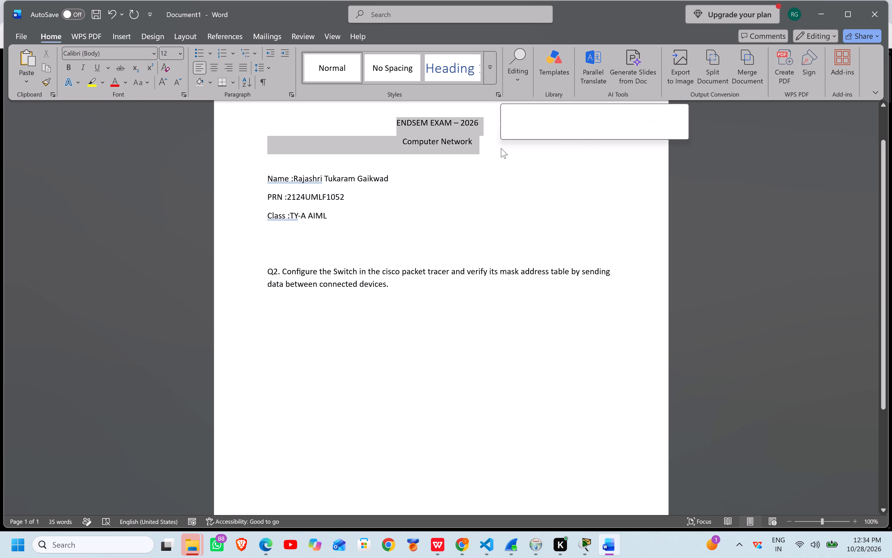
pyautogui.click(510, 129)
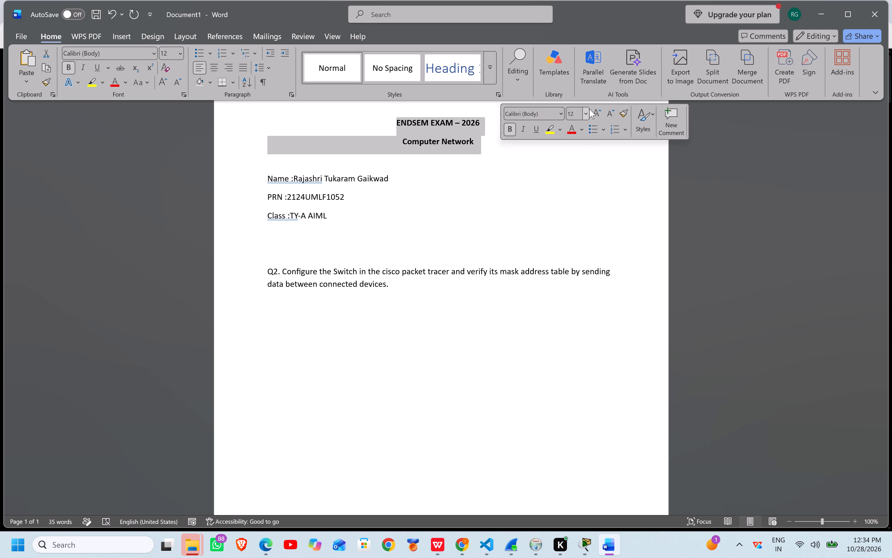
pyautogui.click(585, 110)
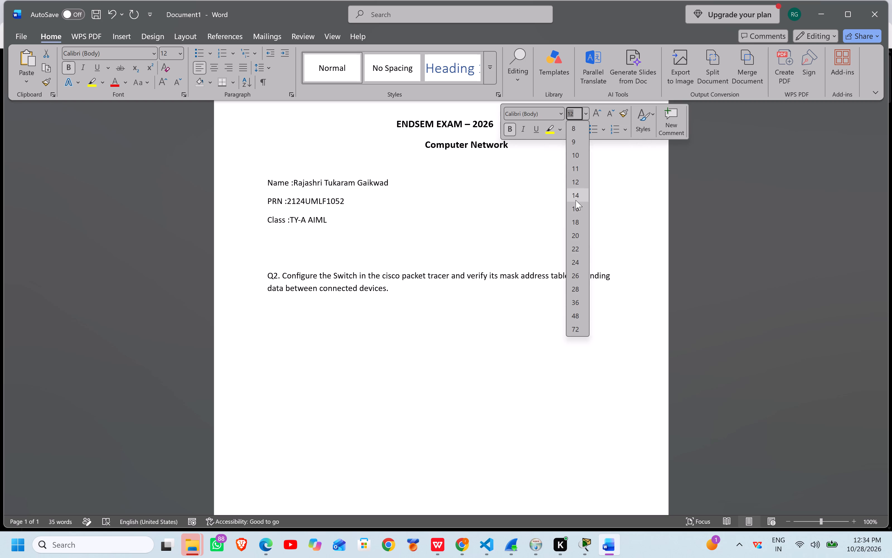
pyautogui.click(576, 203)
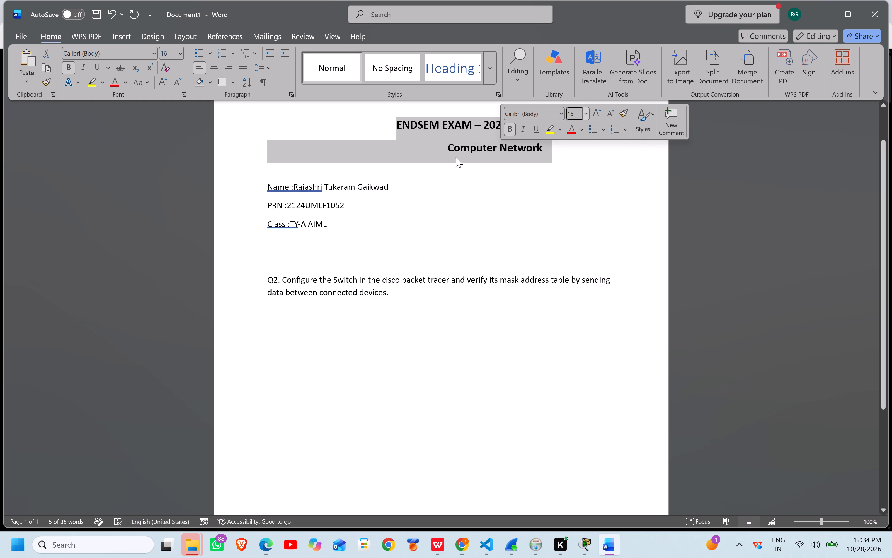
# Remove excess leading spaces from both title lines so they sit roughly centred on the page.
pyautogui.click(446, 144)
pyautogui.click(446, 144)
pyautogui.press('BackSpace')
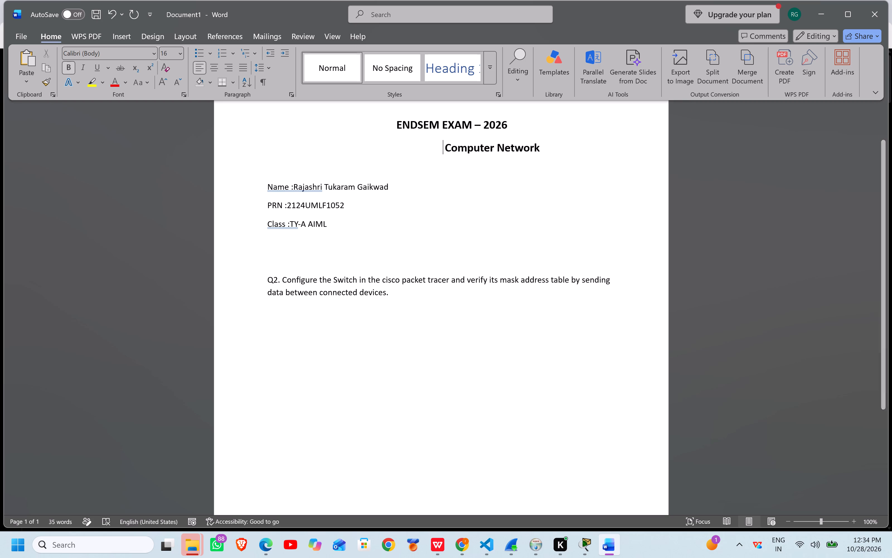
pyautogui.press('BackSpace')
pyautogui.press('BackSpace')
pyautogui.press('BackSpace')
pyautogui.press('BackSpace')
pyautogui.press('BackSpace')
pyautogui.press('BackSpace')
pyautogui.press('BackSpace')
pyautogui.press('BackSpace')
pyautogui.press('BackSpace')
pyautogui.press('BackSpace')
pyautogui.press('BackSpace')
pyautogui.press('BackSpace')
pyautogui.press('BackSpace')
pyautogui.press('BackSpace')
pyautogui.press('BackSpace')
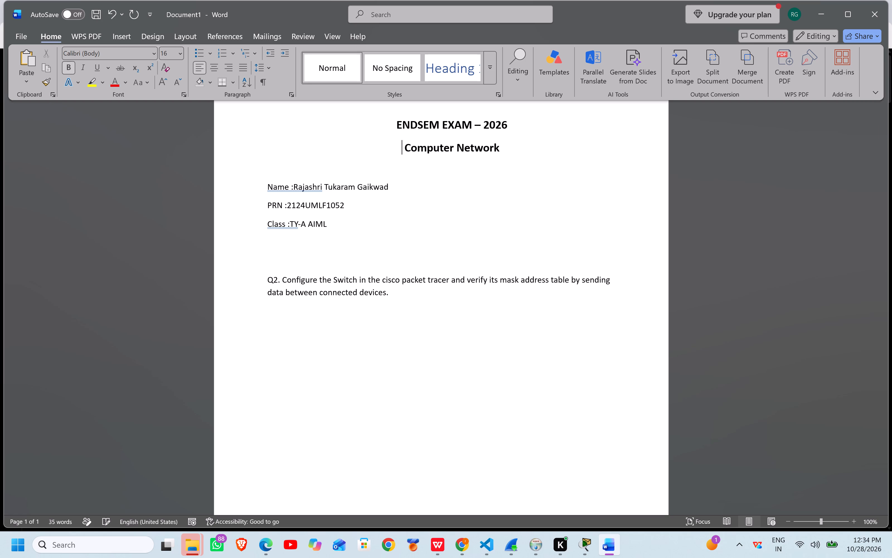
pyautogui.click(396, 125)
pyautogui.press('BackSpace')
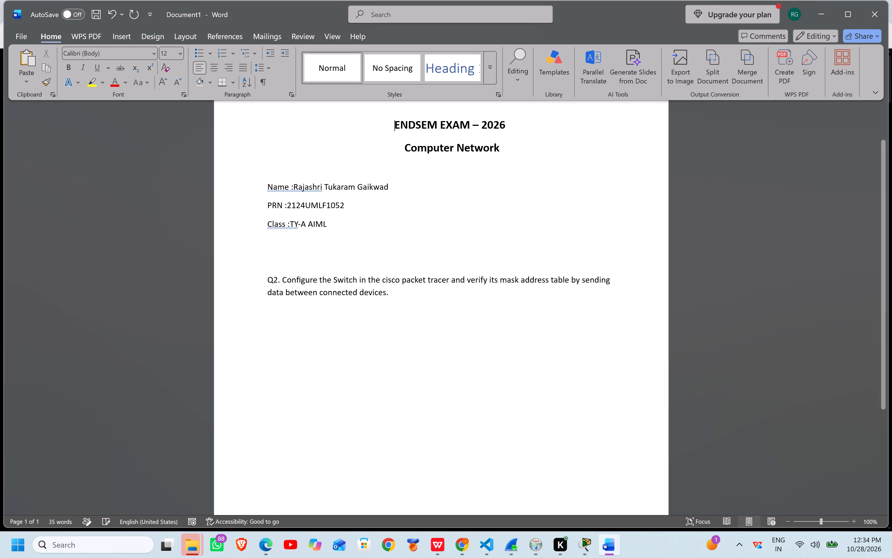
pyautogui.press('BackSpace')
pyautogui.press('BackSpace')
pyautogui.click(410, 141)
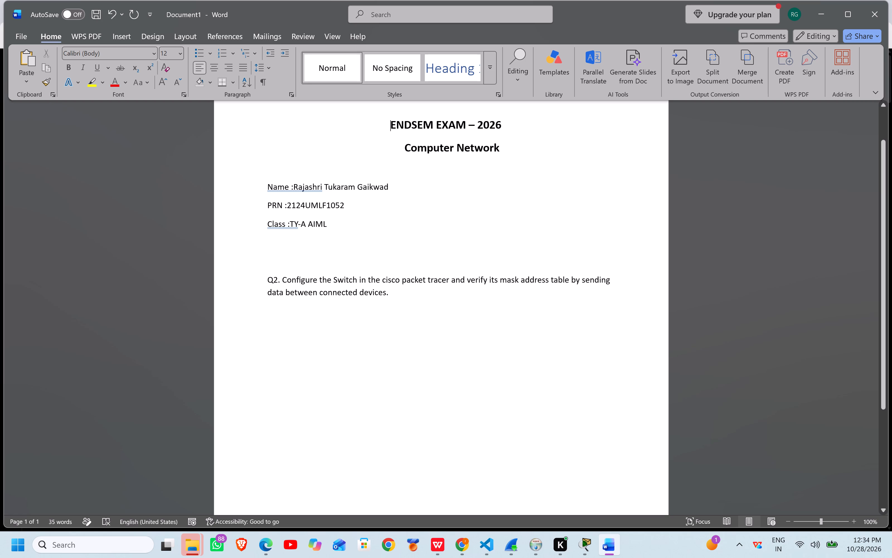
pyautogui.click(404, 144)
pyautogui.press('BackSpace')
pyautogui.press('BackSpace')
pyautogui.press('BackSpace')
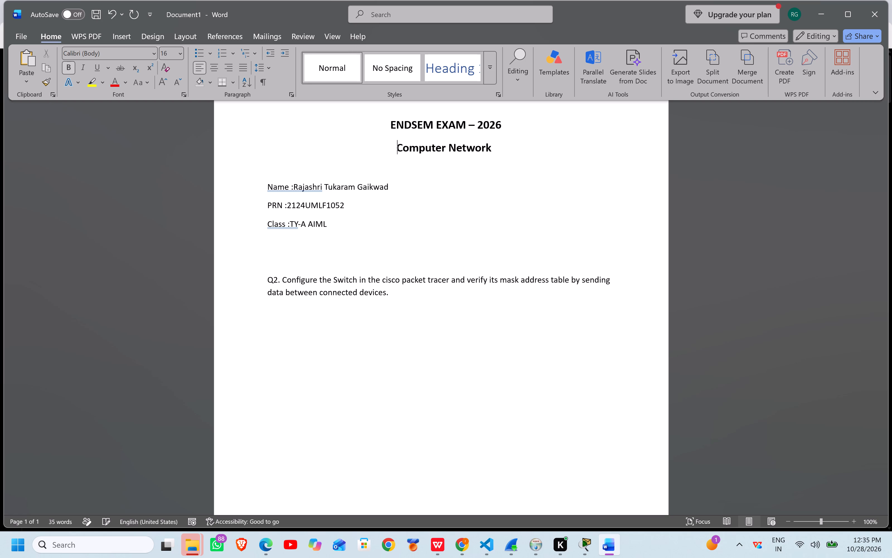
# Add two new lines below the Q2 question.
pyautogui.click(403, 296)
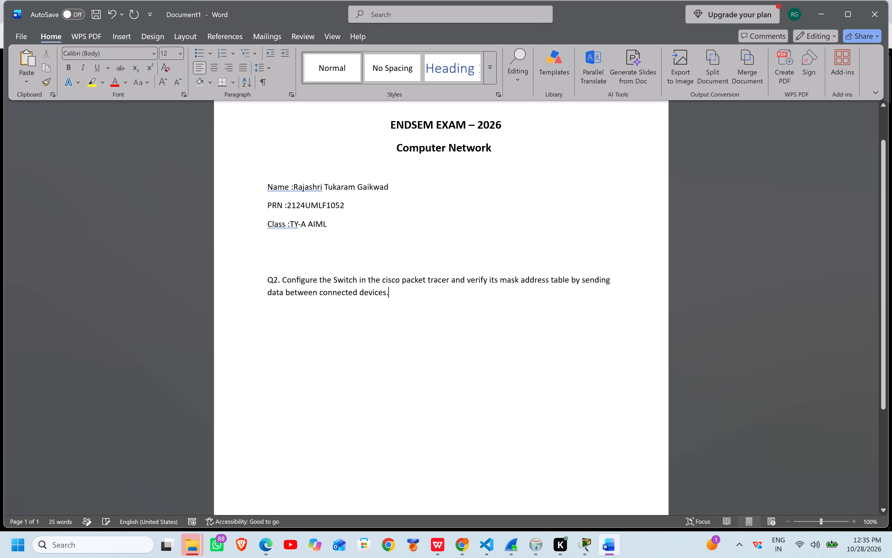
pyautogui.press('Return')
pyautogui.press('Return')
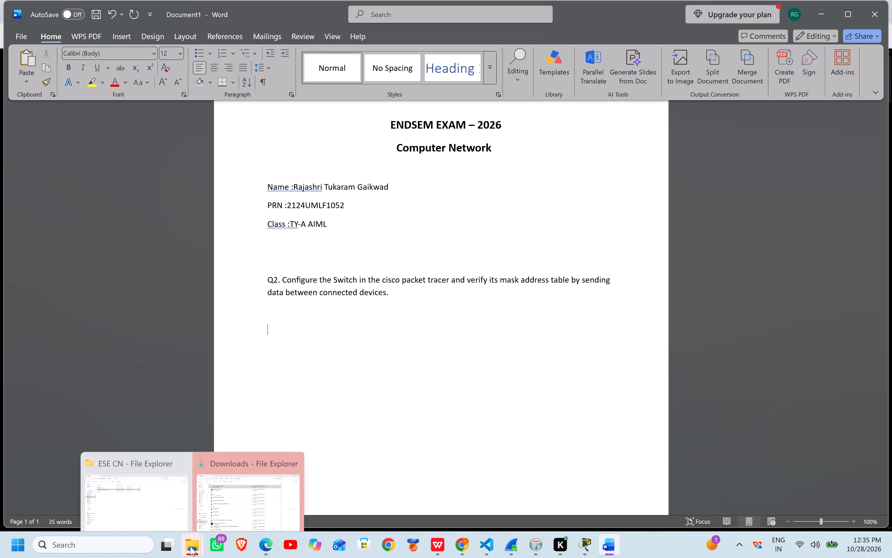
# Switch to File Explorer and open the Screenshots folder inside Pictures.
pyautogui.click(144, 508)
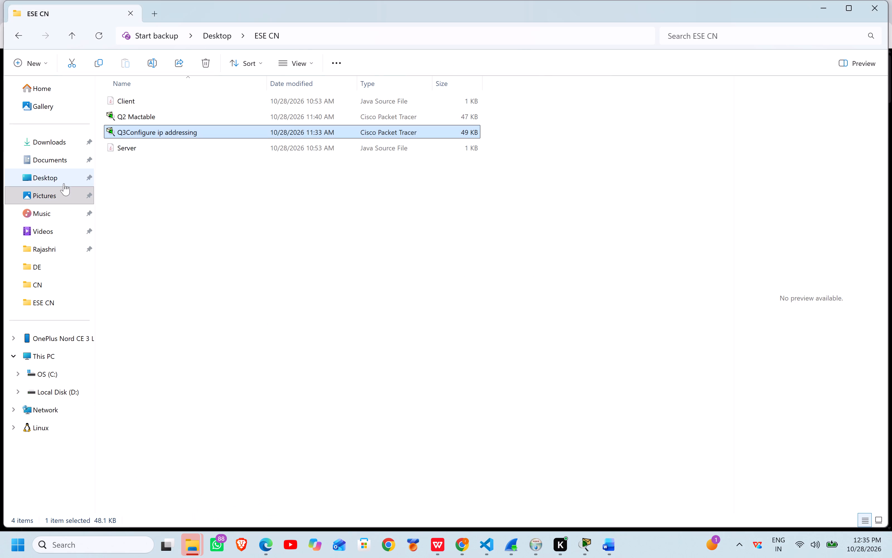
pyautogui.click(83, 193)
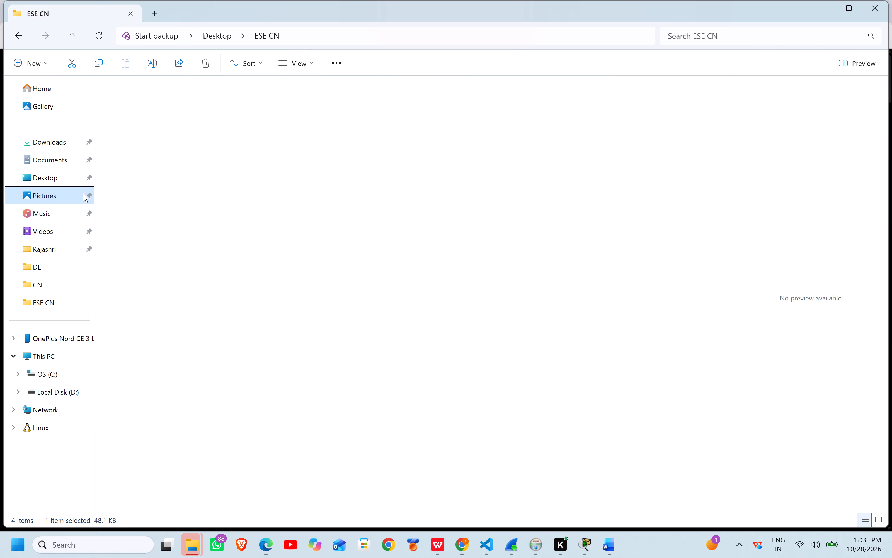
pyautogui.click(249, 120)
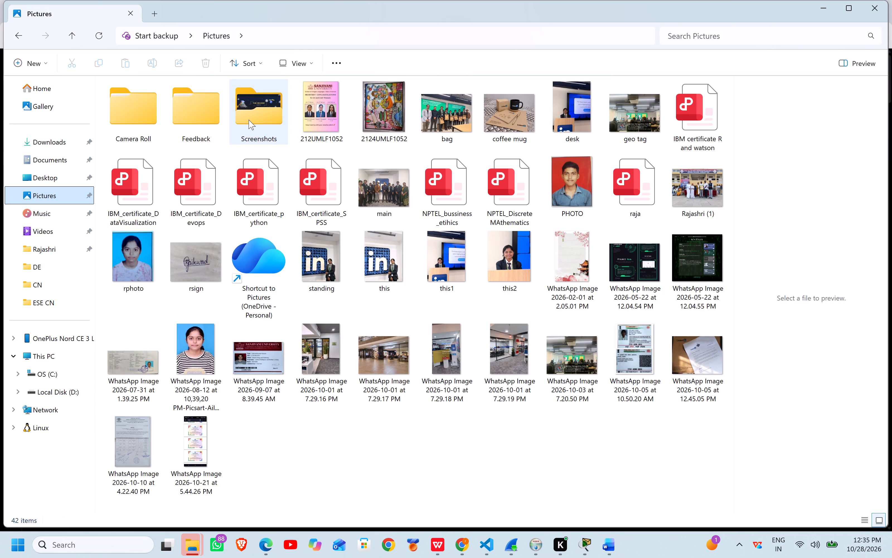
pyautogui.doubleClick(249, 120)
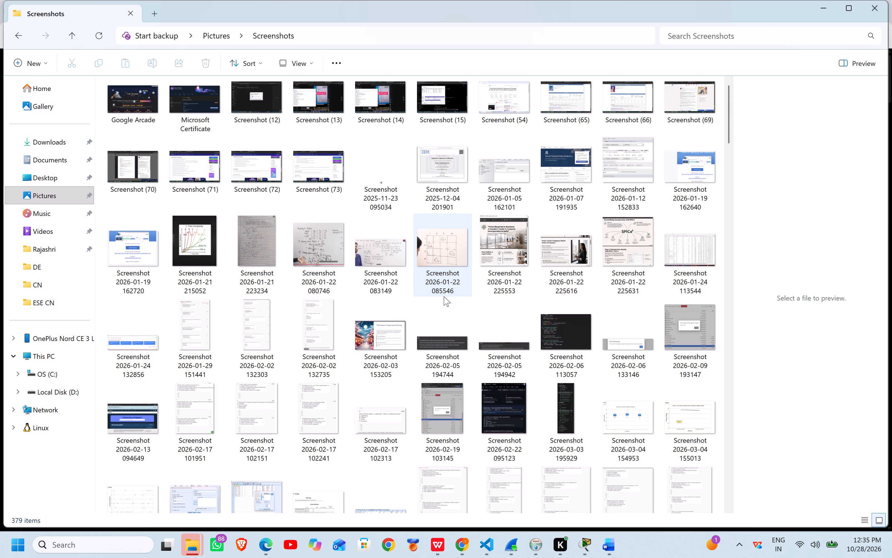
pyautogui.scroll(-20, 444, 296)
pyautogui.scroll(-12, 444, 296)
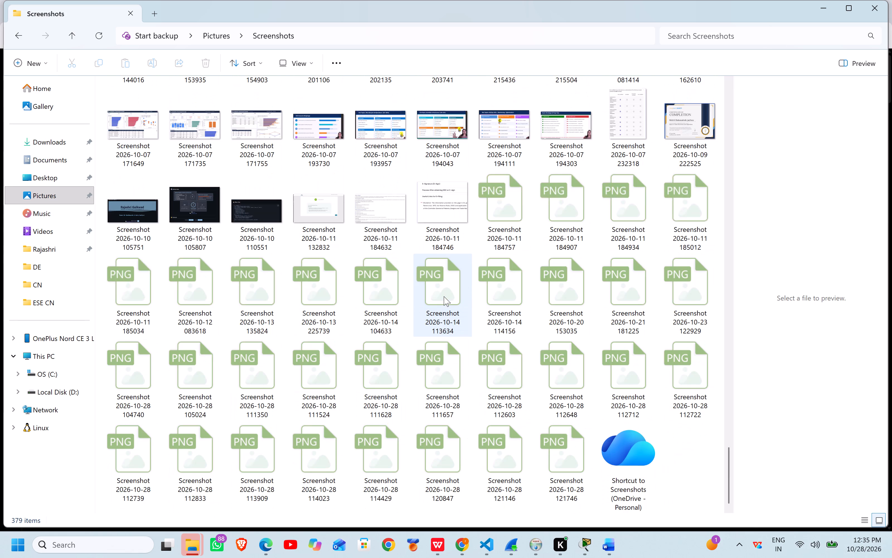
pyautogui.scroll(-6, 444, 296)
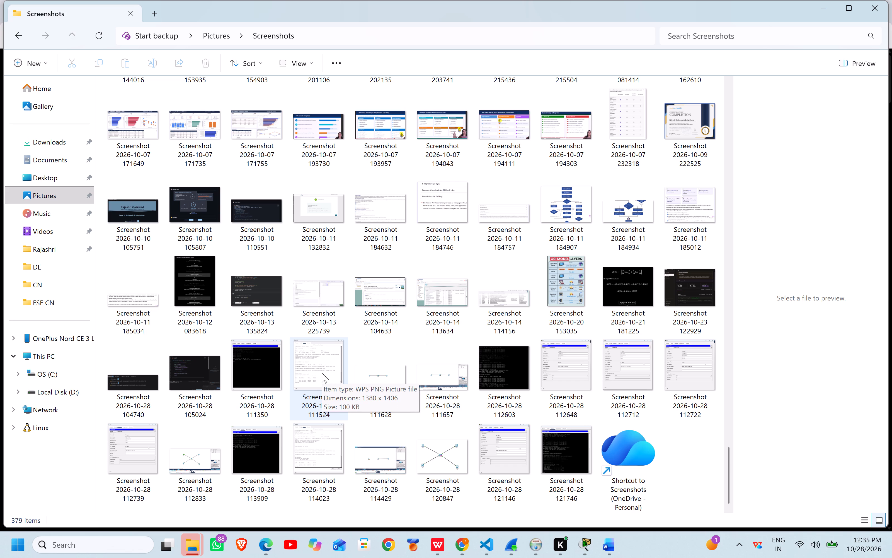
pyautogui.click(632, 308)
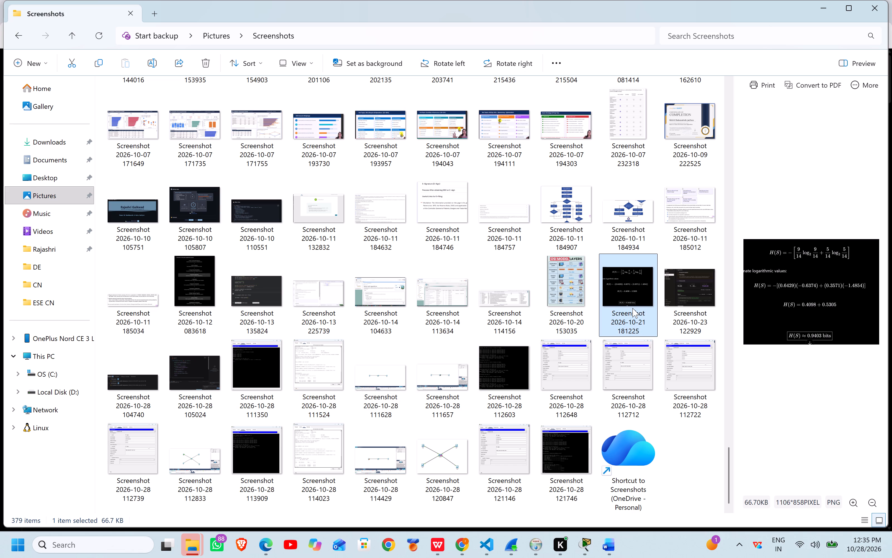
pyautogui.press('Right')
pyautogui.press('Right')
pyautogui.press('Right')
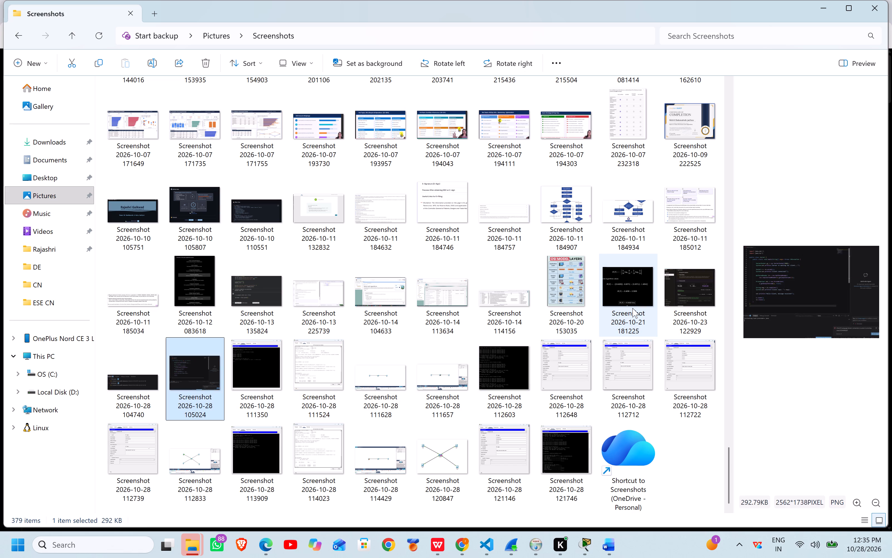
pyautogui.press('Right')
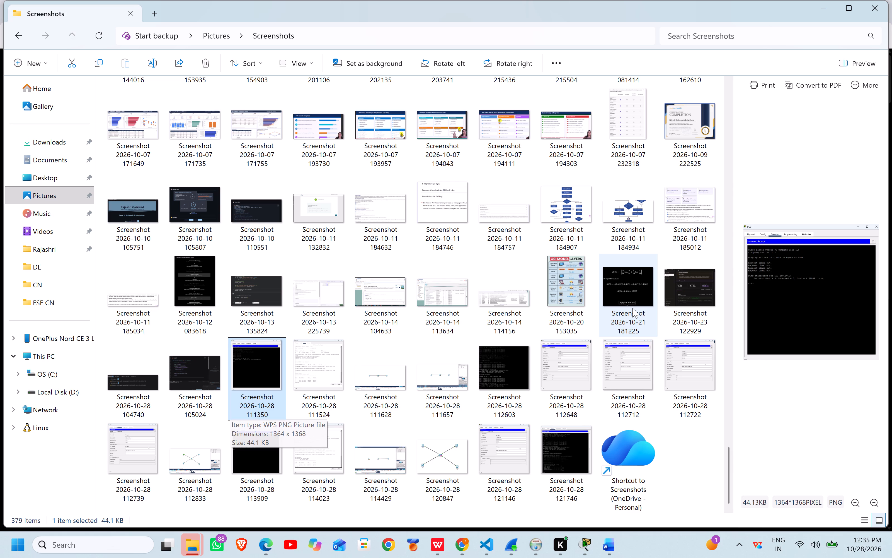
pyautogui.moveTo(244, 359); pyautogui.dragTo(588, 557)
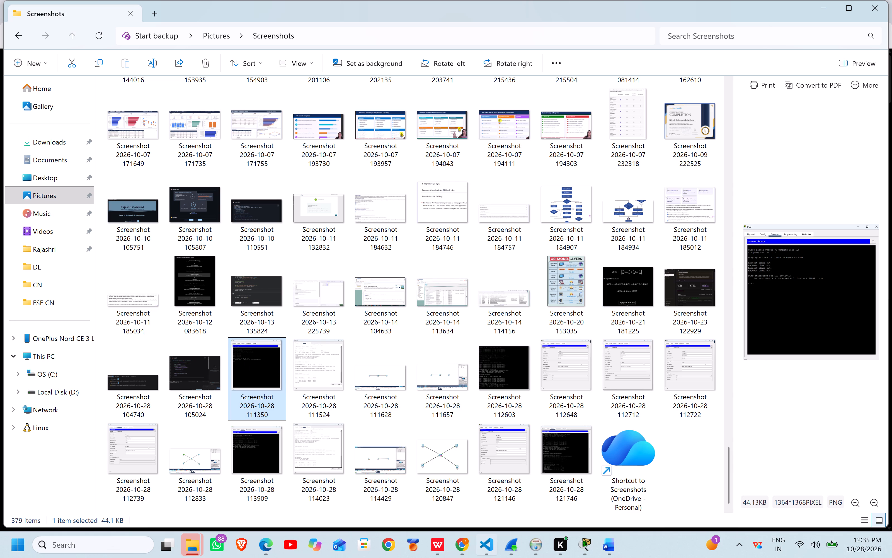
pyautogui.moveTo(588, 557); pyautogui.dragTo(410, 380)
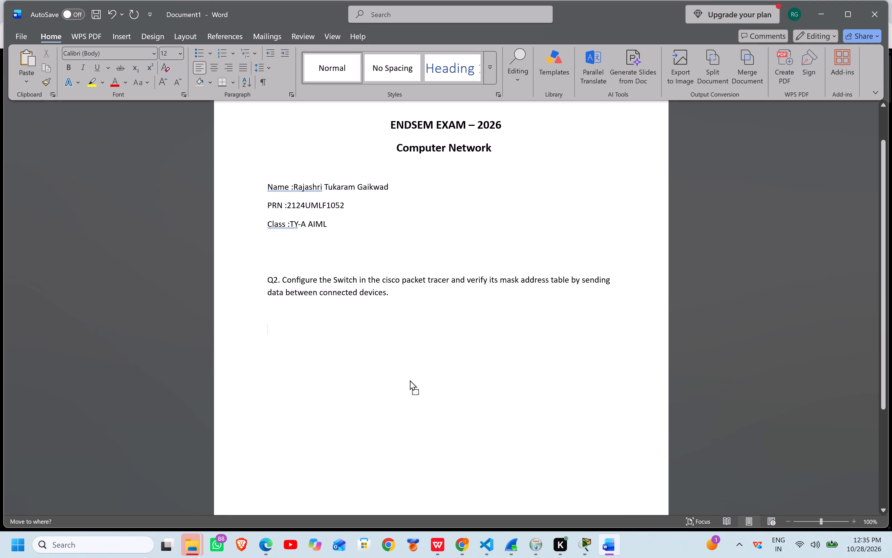
pyautogui.moveTo(410, 380); pyautogui.dragTo(404, 360)
# Examine where the inserted ping screenshot sits relative to the Q2 question and the page break.
pyautogui.scroll(-4, 404, 360)
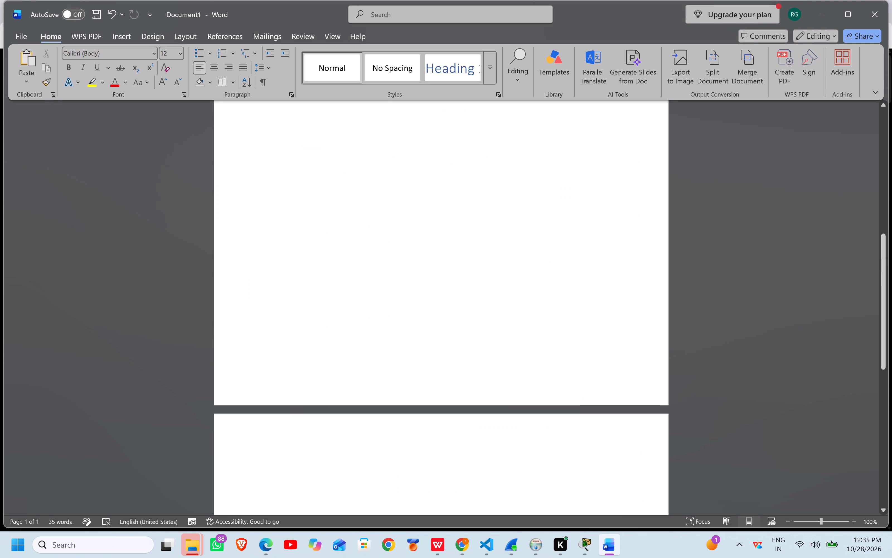
pyautogui.scroll(-3, 404, 360)
pyautogui.scroll(1, 404, 360)
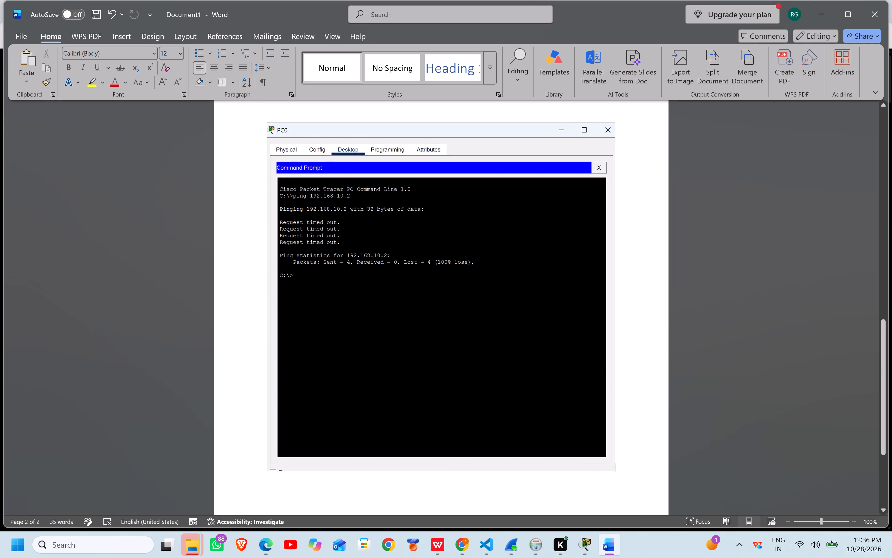
pyautogui.scroll(2, 266, 137)
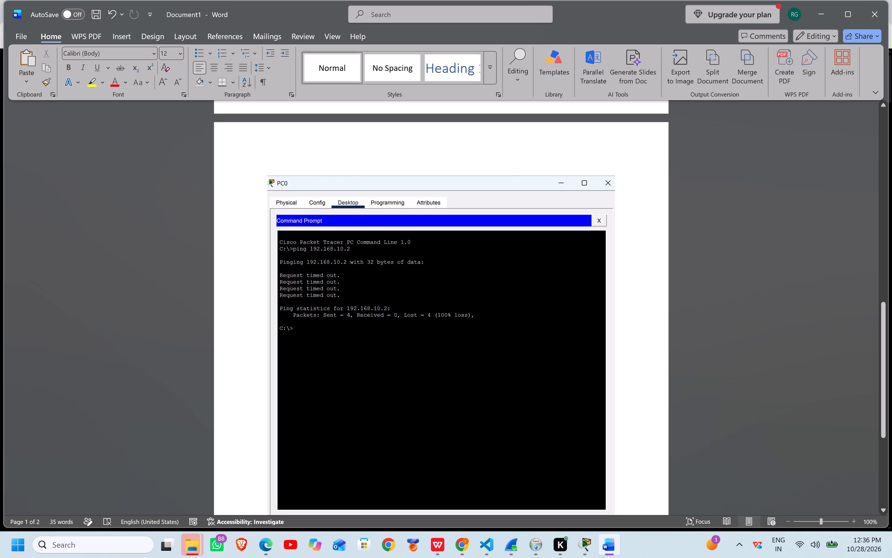
pyautogui.click(266, 168)
pyautogui.scroll(-1, 515, 352)
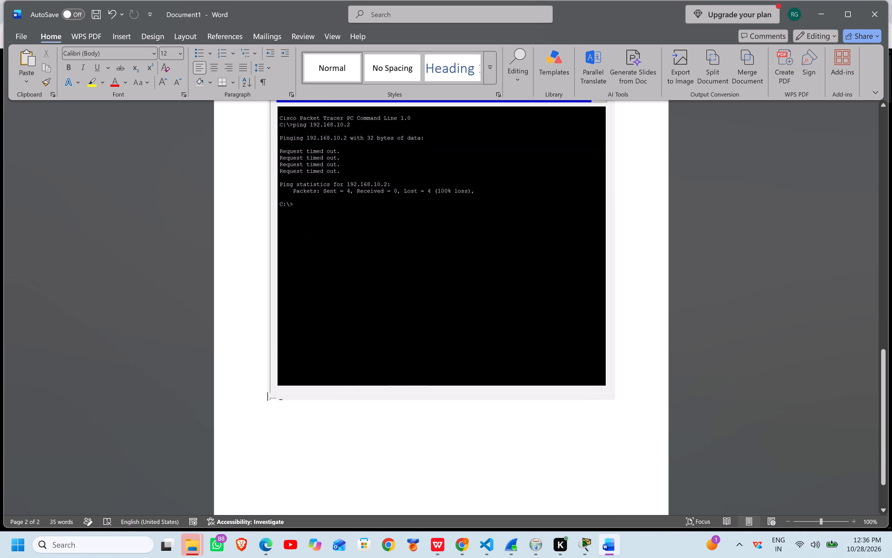
pyautogui.scroll(-1, 515, 352)
pyautogui.scroll(5, 515, 352)
pyautogui.scroll(-1, 515, 352)
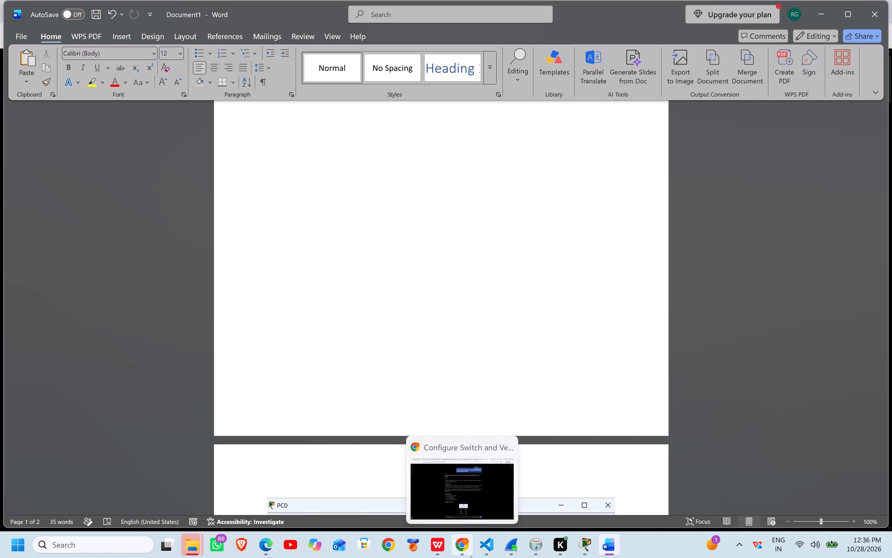
# Switch to Cn.docx in WPS Office and copy the section 06 Switch MAC table heading text with its 11 numbered steps.
pyautogui.click(438, 544)
pyautogui.scroll(1, 438, 338)
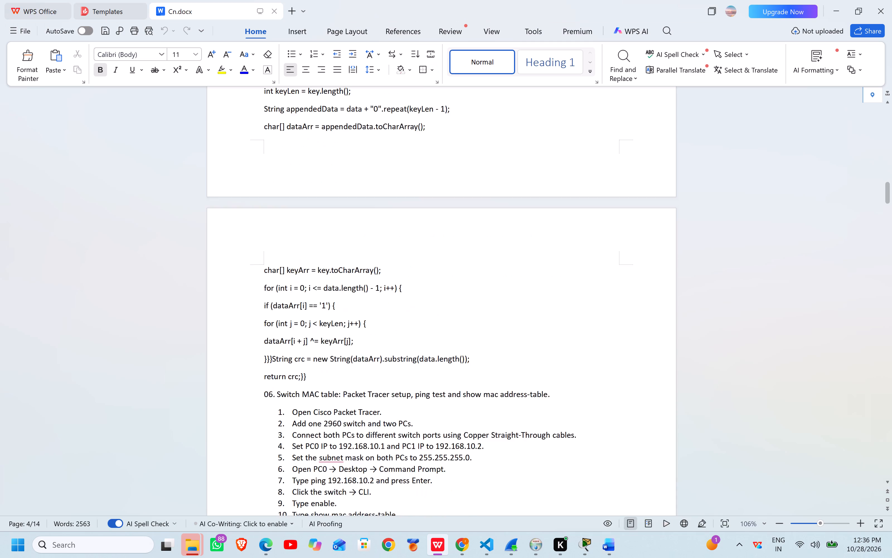
pyautogui.scroll(1, 438, 338)
pyautogui.scroll(-2, 438, 338)
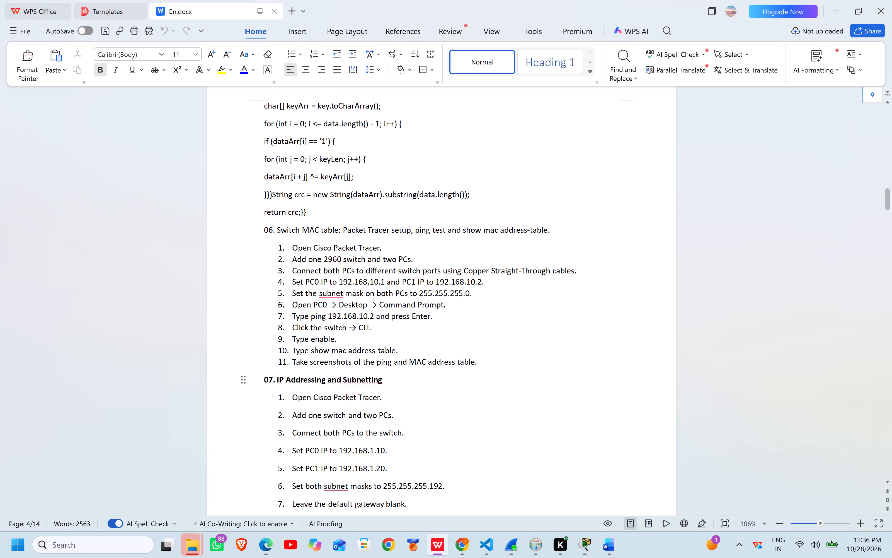
pyautogui.moveTo(276, 229); pyautogui.dragTo(477, 363)
pyautogui.hotkey('ctrl', 'c')
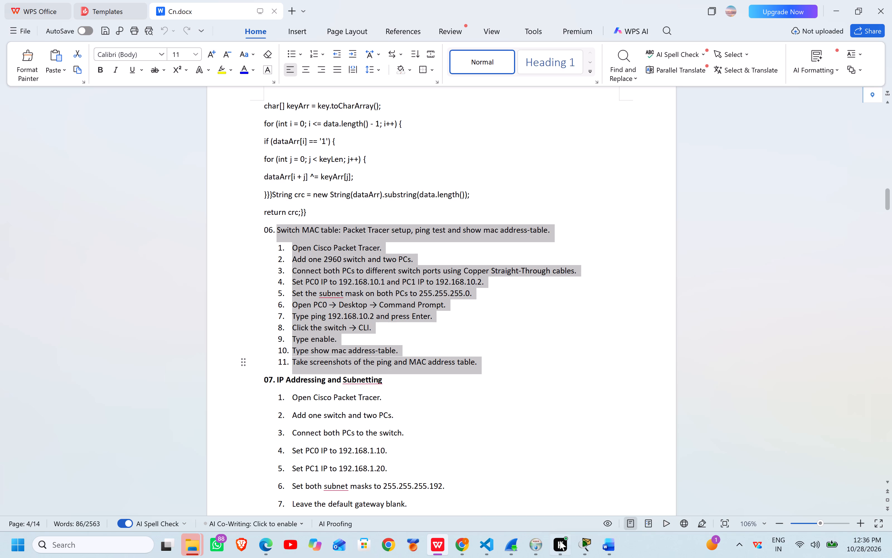
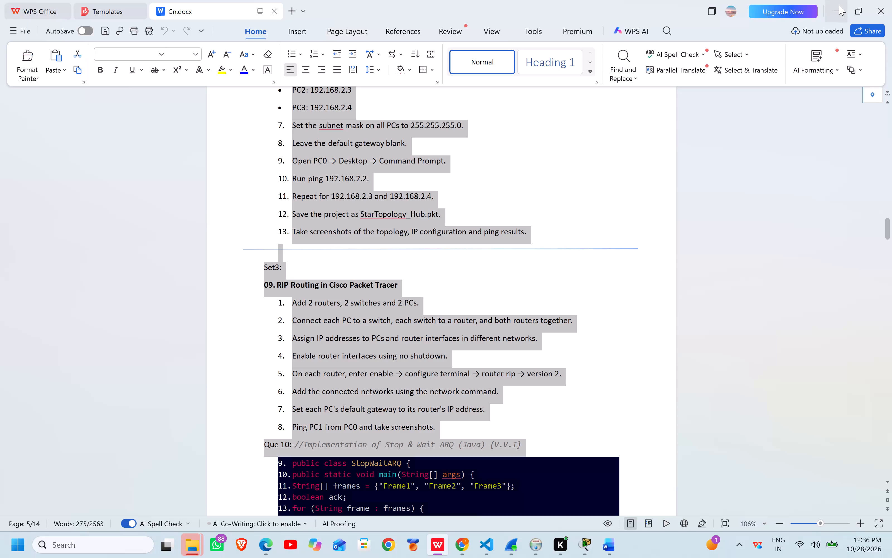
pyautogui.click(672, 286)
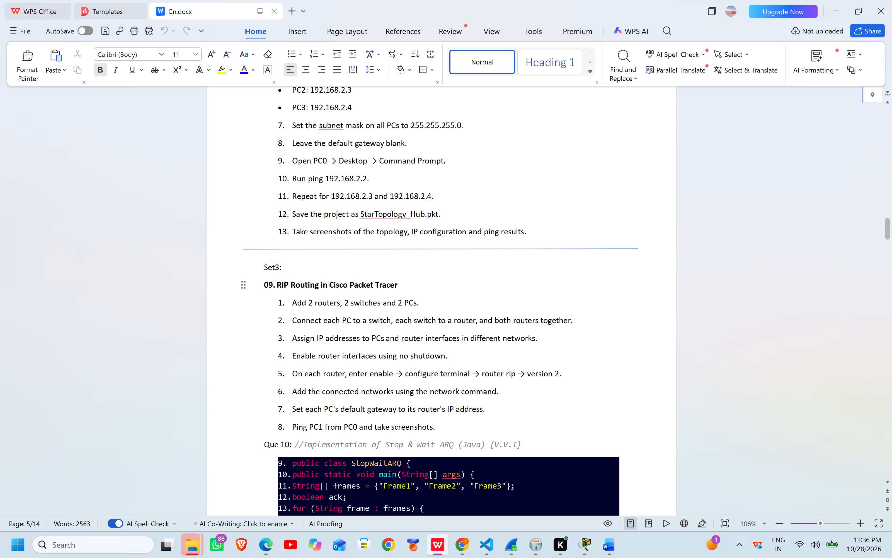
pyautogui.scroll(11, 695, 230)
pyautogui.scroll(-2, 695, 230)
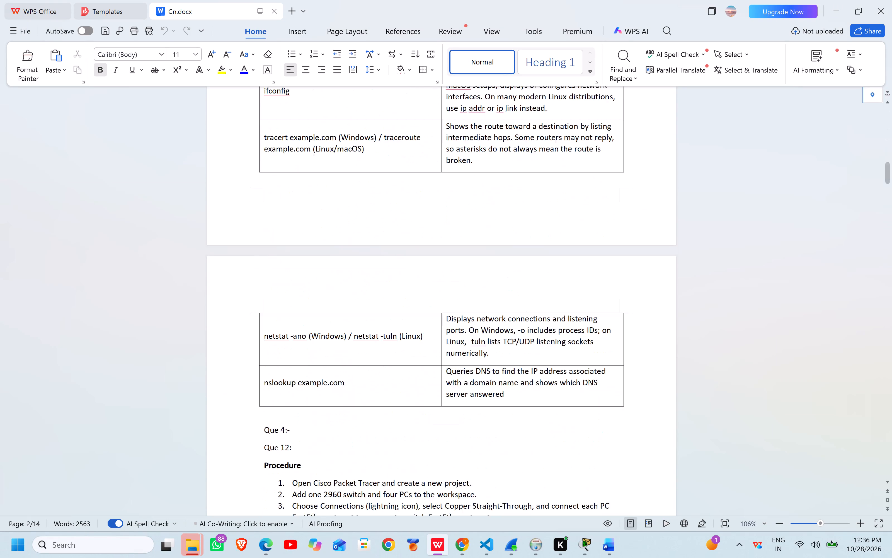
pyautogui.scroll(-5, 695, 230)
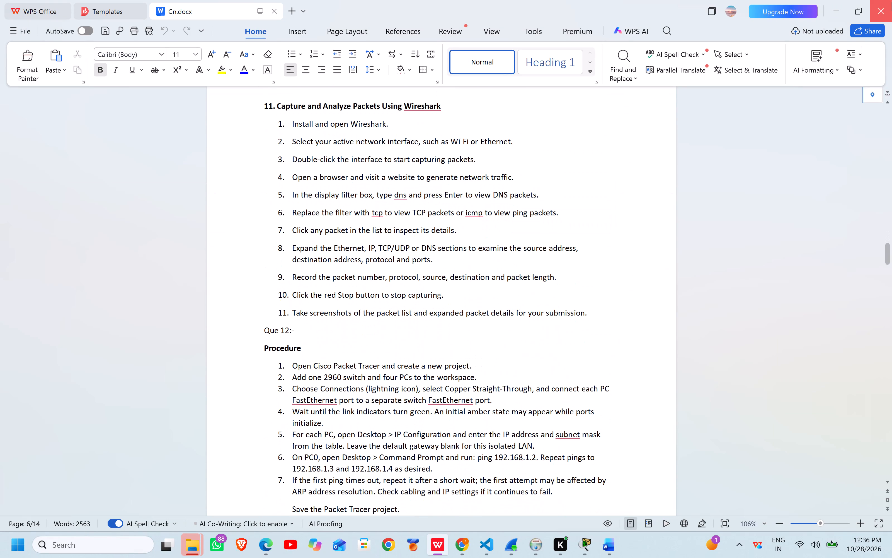
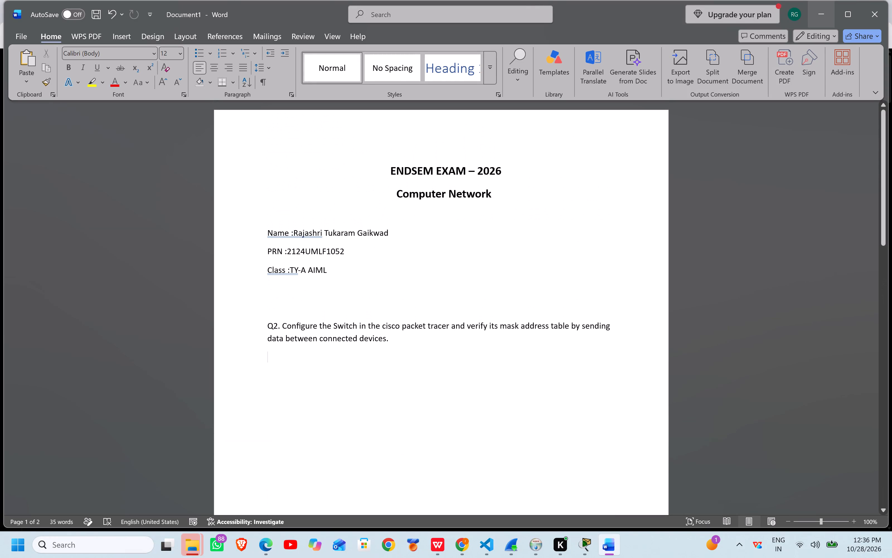
# Paste the copied switch-configuration procedure steps on the blank line under the Q2 question.
pyautogui.hotkey('ctrl', 'v')
# Add five blank lines below the procedure list, ahead of the PC0 Command Prompt screenshot.
pyautogui.scroll(-6, 366, 381)
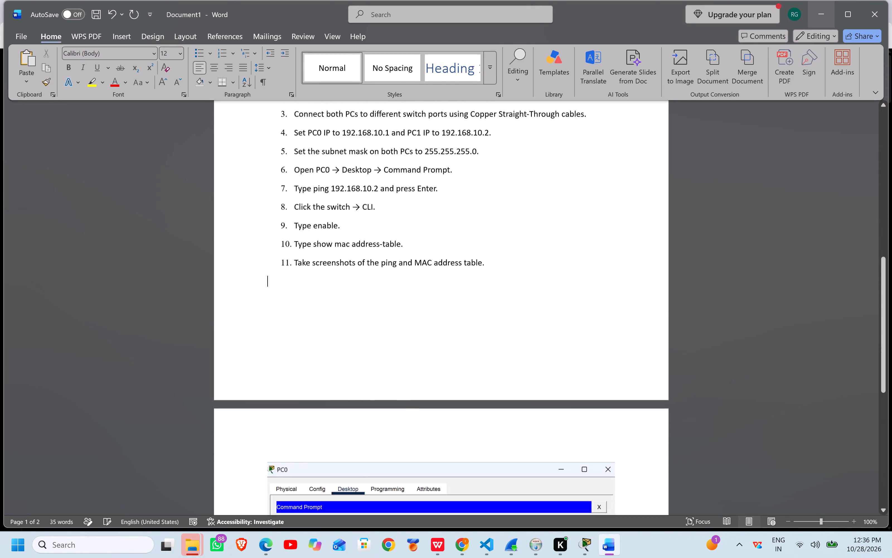
pyautogui.scroll(1, 366, 381)
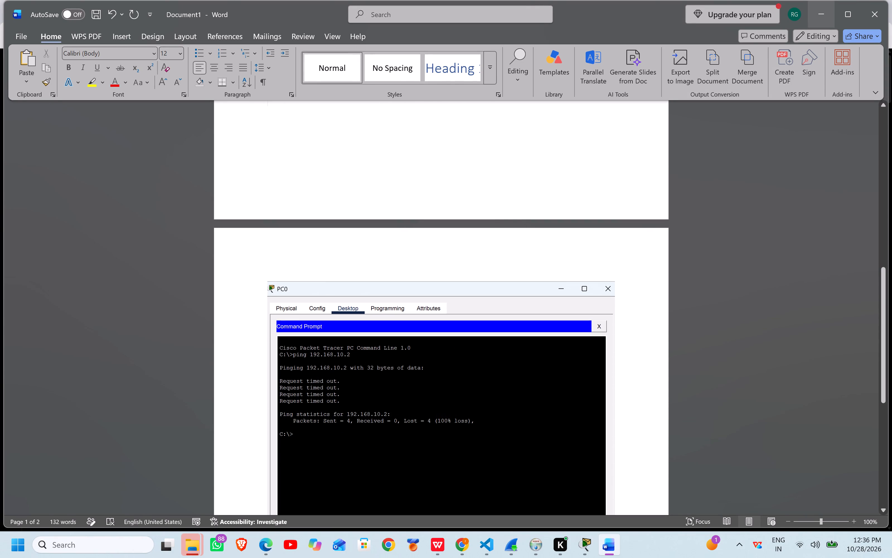
pyautogui.click(263, 280)
pyautogui.click(271, 278)
pyautogui.click(353, 179)
pyautogui.press('Return')
pyautogui.press('Return')
pyautogui.press('Return')
pyautogui.press('Return')
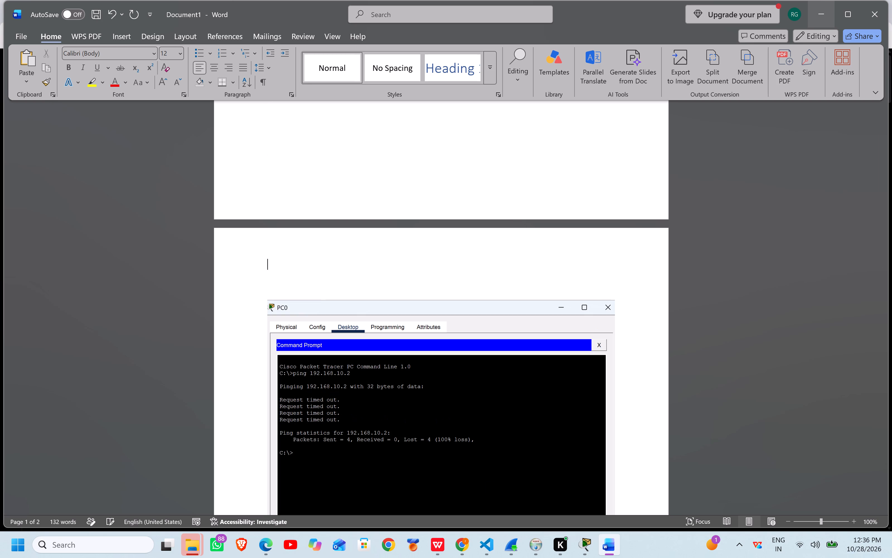
pyautogui.press('Return')
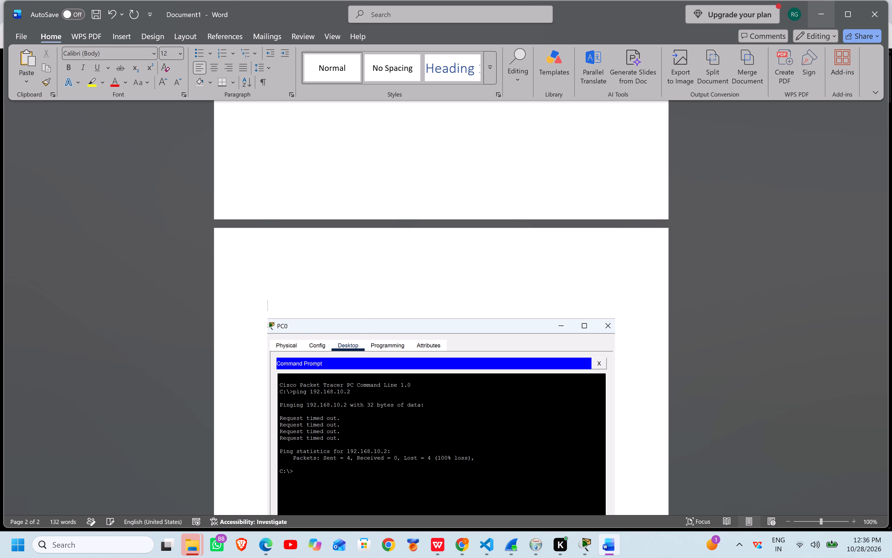
pyautogui.press('Up')
pyautogui.moveTo(221, 541); pyautogui.dragTo(207, 546)
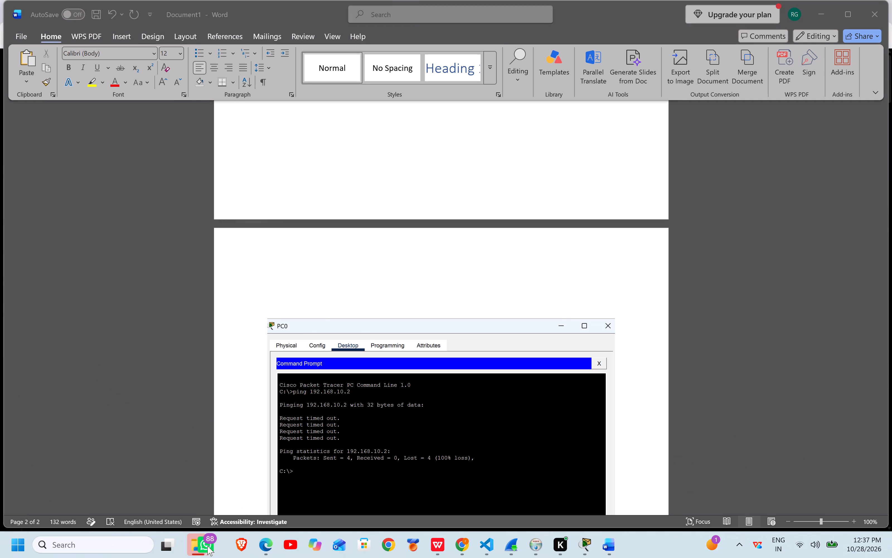
pyautogui.moveTo(207, 546); pyautogui.dragTo(217, 548)
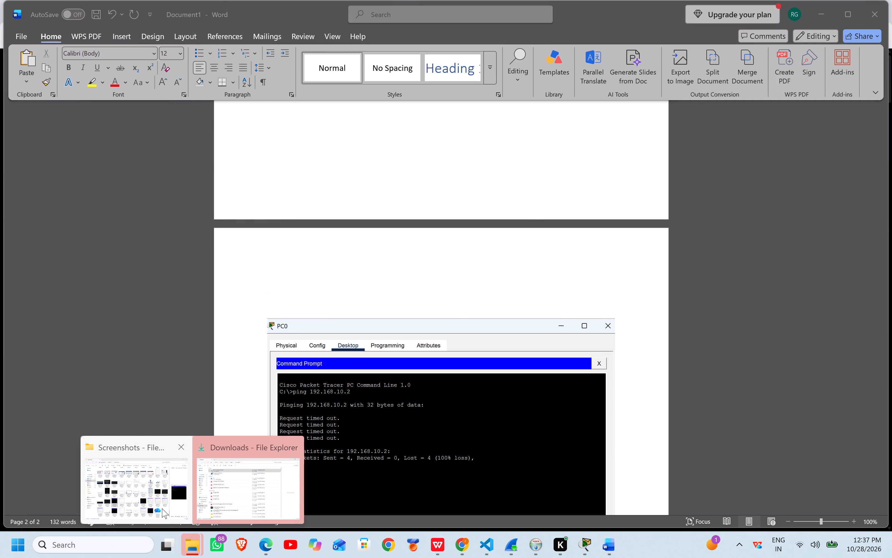
pyautogui.click(162, 508)
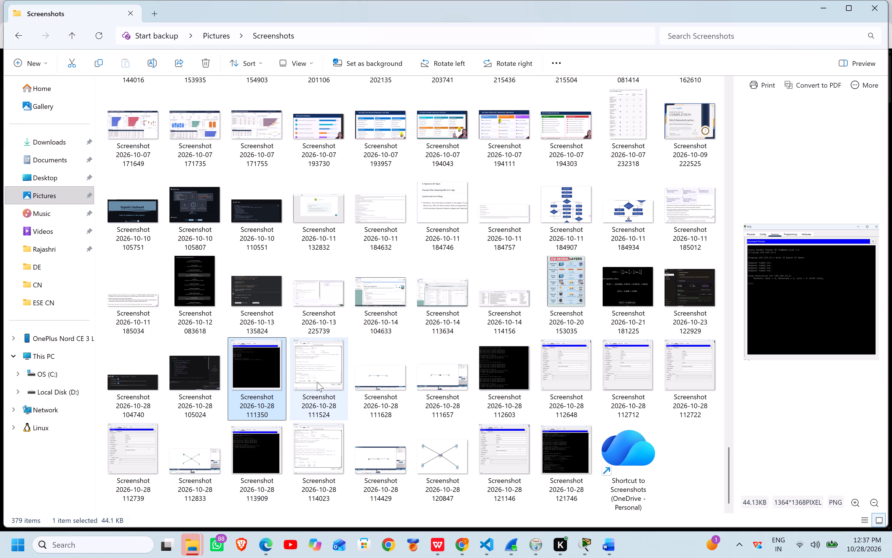
pyautogui.click(386, 377)
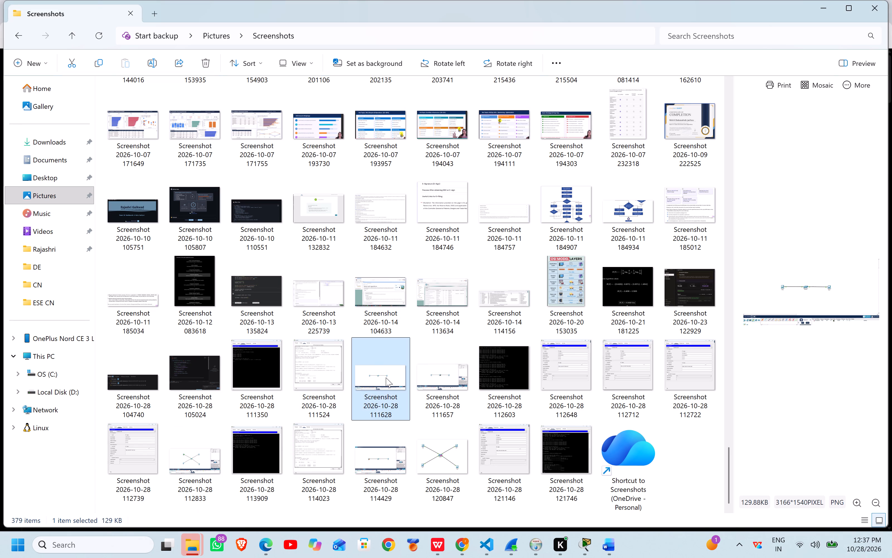
pyautogui.moveTo(374, 365); pyautogui.dragTo(611, 532)
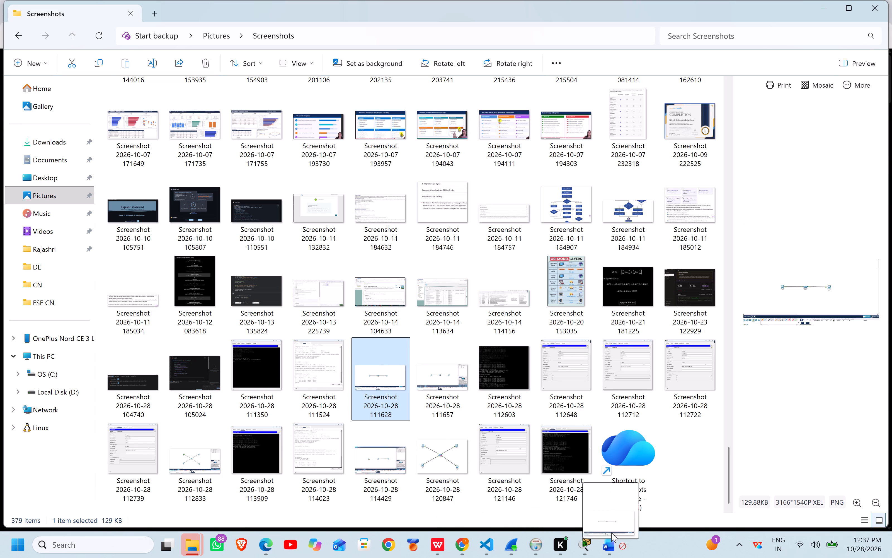
pyautogui.moveTo(611, 532); pyautogui.dragTo(345, 288)
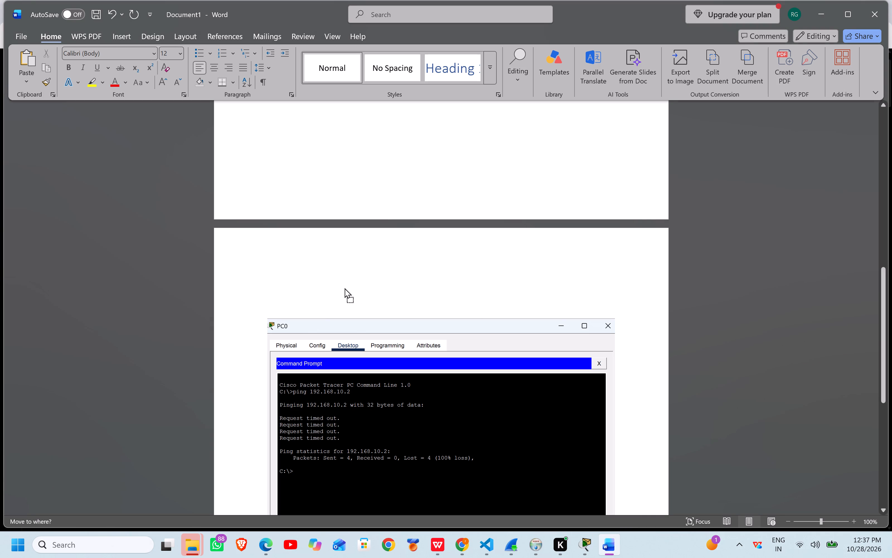
pyautogui.moveTo(345, 288); pyautogui.dragTo(341, 278)
pyautogui.scroll(-1, 384, 391)
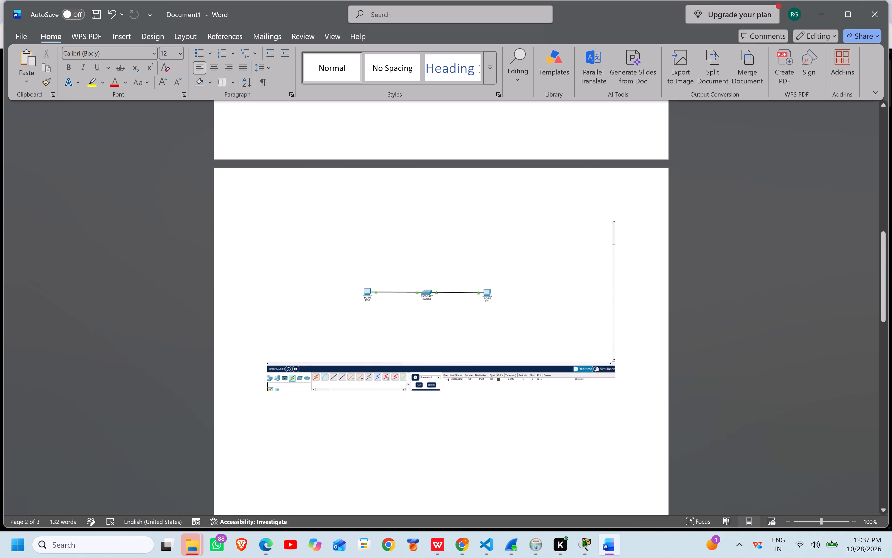
pyautogui.scroll(-1, 384, 391)
pyautogui.scroll(1, 384, 391)
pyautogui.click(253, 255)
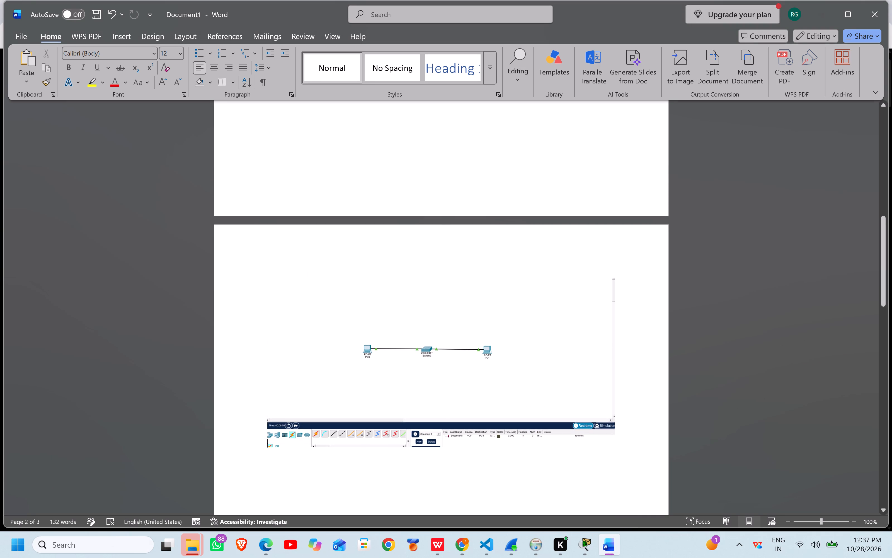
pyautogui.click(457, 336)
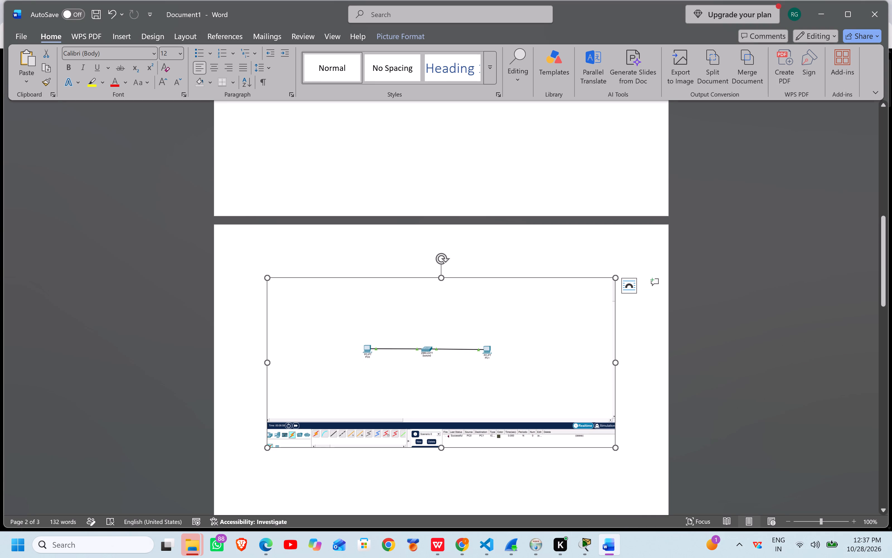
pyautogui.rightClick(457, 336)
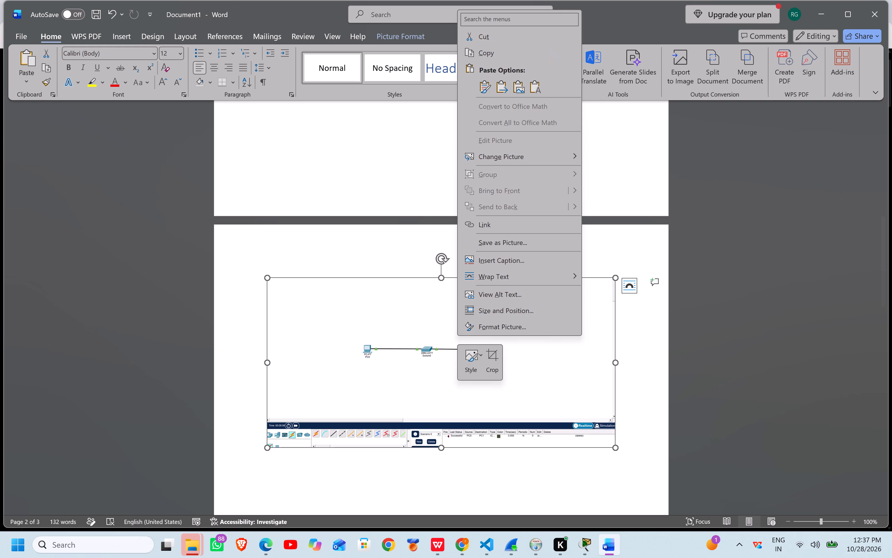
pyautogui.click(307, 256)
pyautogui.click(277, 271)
# Add a line above the topology picture with the heading "Network Topology".
pyautogui.click(290, 171)
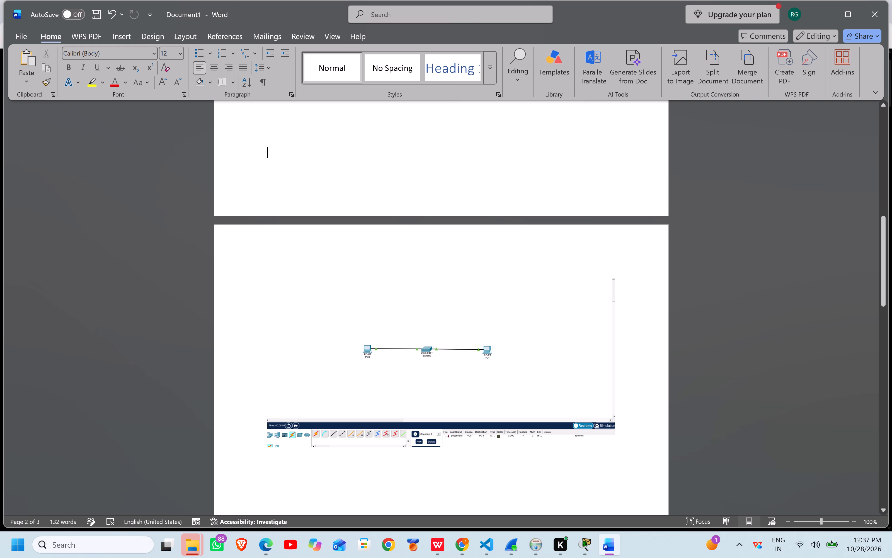
pyautogui.press('Return')
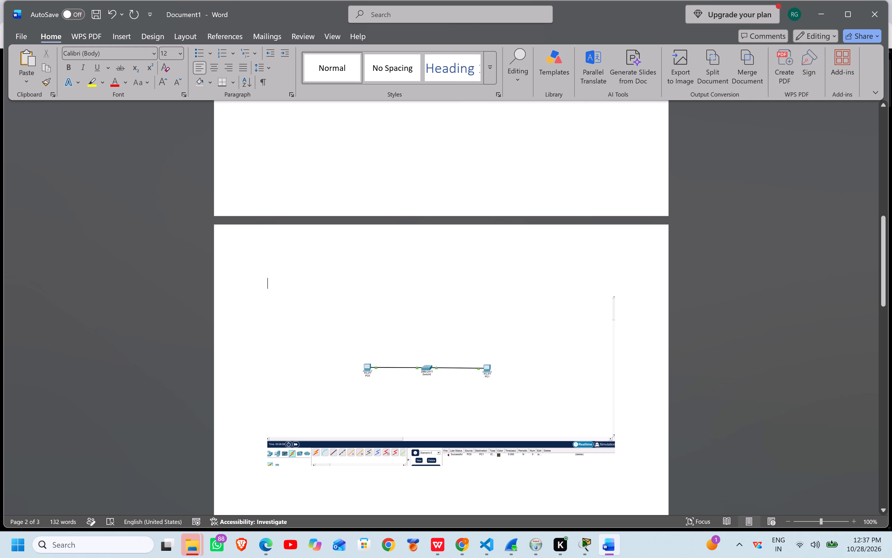
pyautogui.click(360, 270)
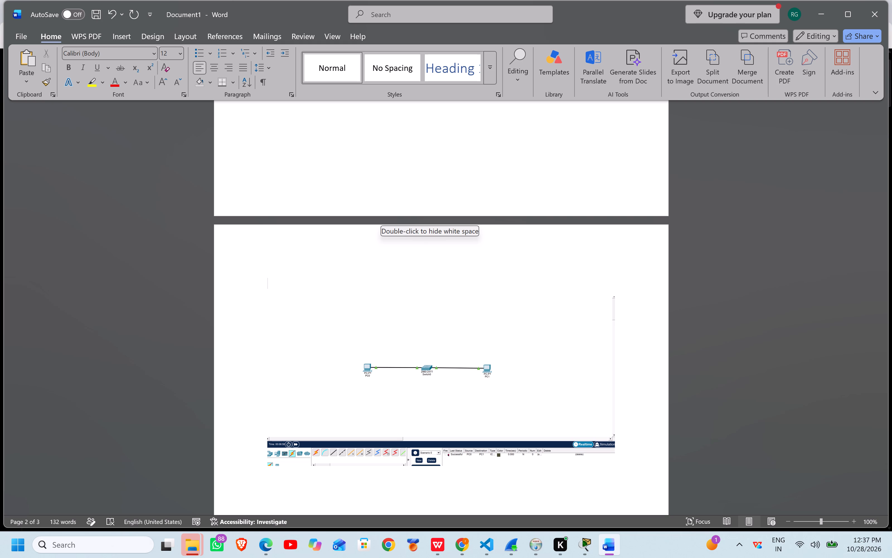
pyautogui.write('Ne')
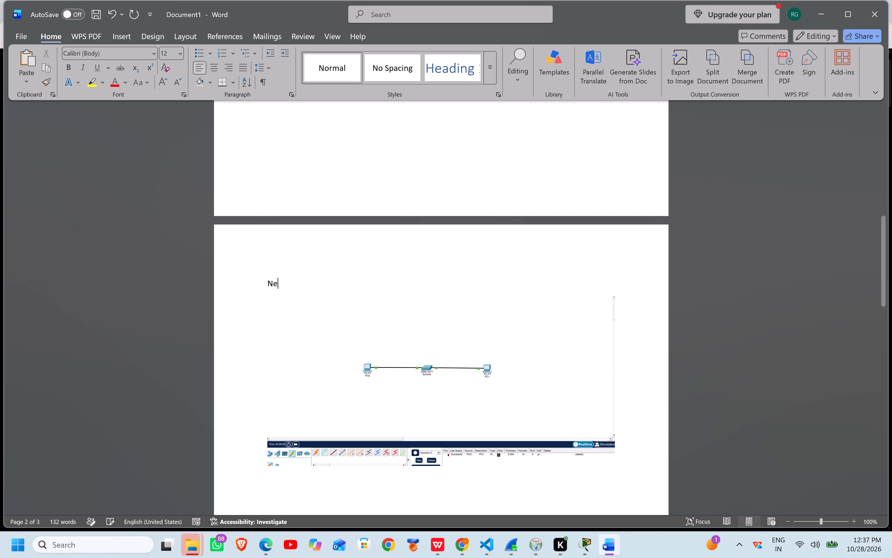
pyautogui.write('twor')
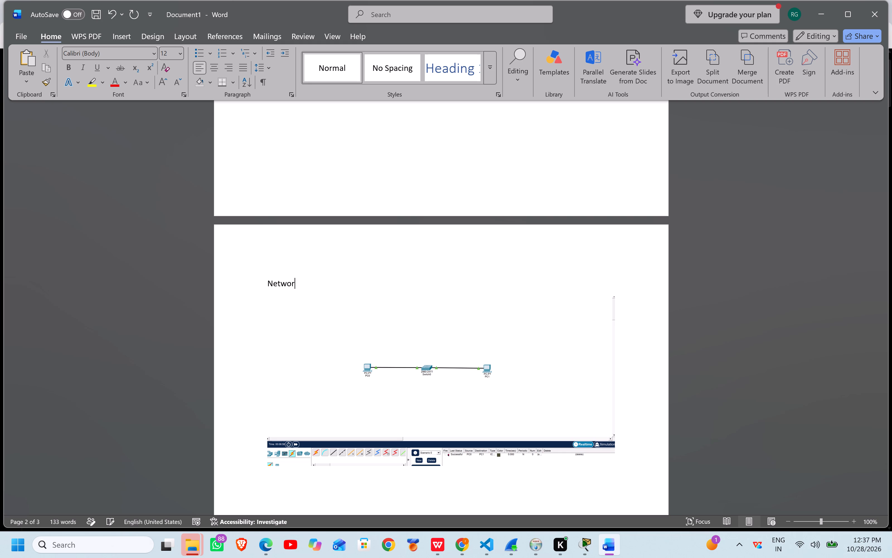
pyautogui.press('space')
pyautogui.press('BackSpace')
pyautogui.write('k')
pyautogui.press('space')
pyautogui.write('Topology')
pyautogui.press('space')
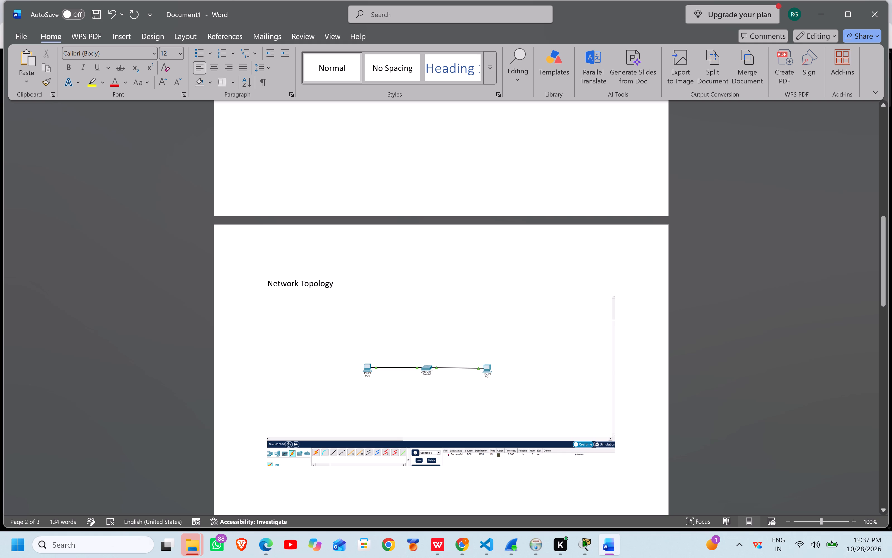
# Number the Network Topology heading by putting "1." in front of it.
pyautogui.click(265, 282)
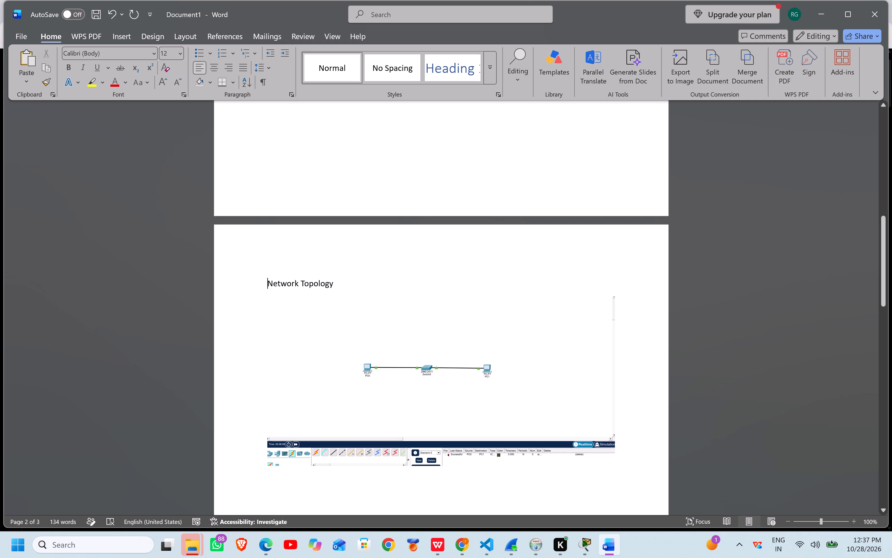
pyautogui.write('!.')
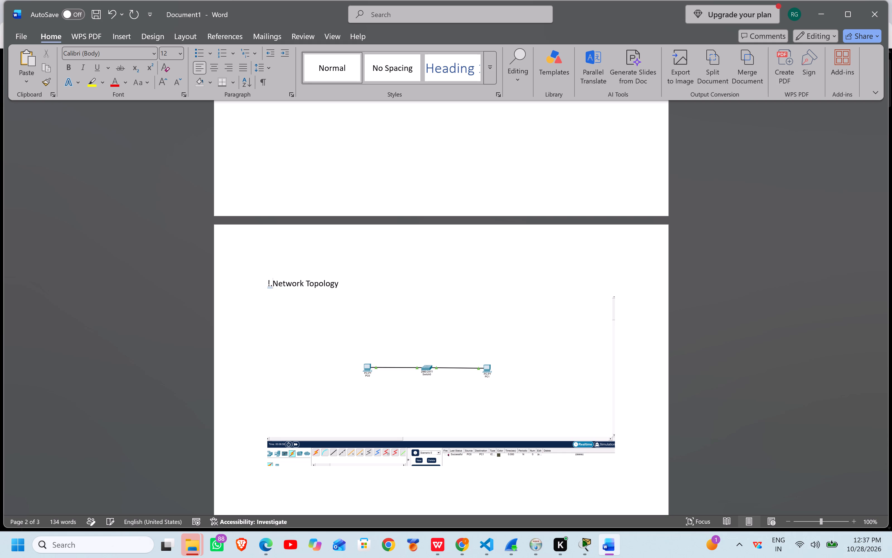
pyautogui.press('BackSpace')
pyautogui.press('BackSpace')
pyautogui.press('1')
pyautogui.press('.')
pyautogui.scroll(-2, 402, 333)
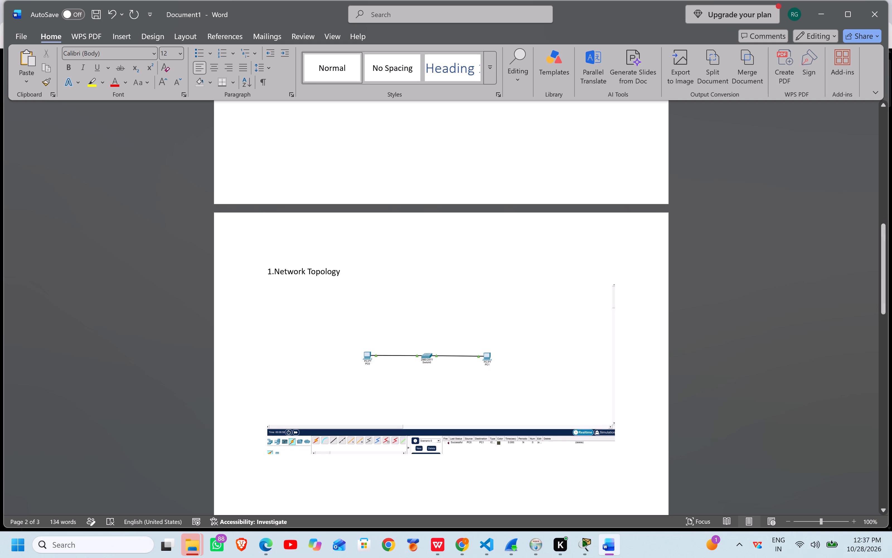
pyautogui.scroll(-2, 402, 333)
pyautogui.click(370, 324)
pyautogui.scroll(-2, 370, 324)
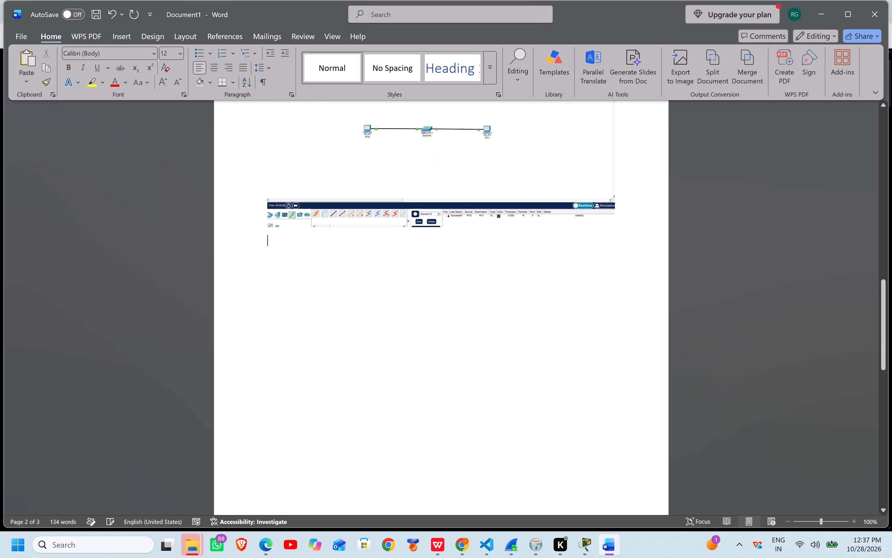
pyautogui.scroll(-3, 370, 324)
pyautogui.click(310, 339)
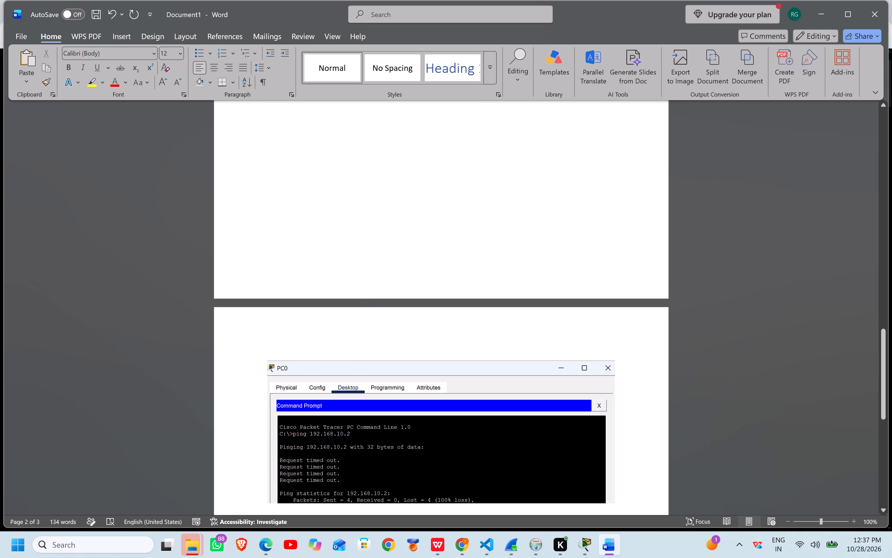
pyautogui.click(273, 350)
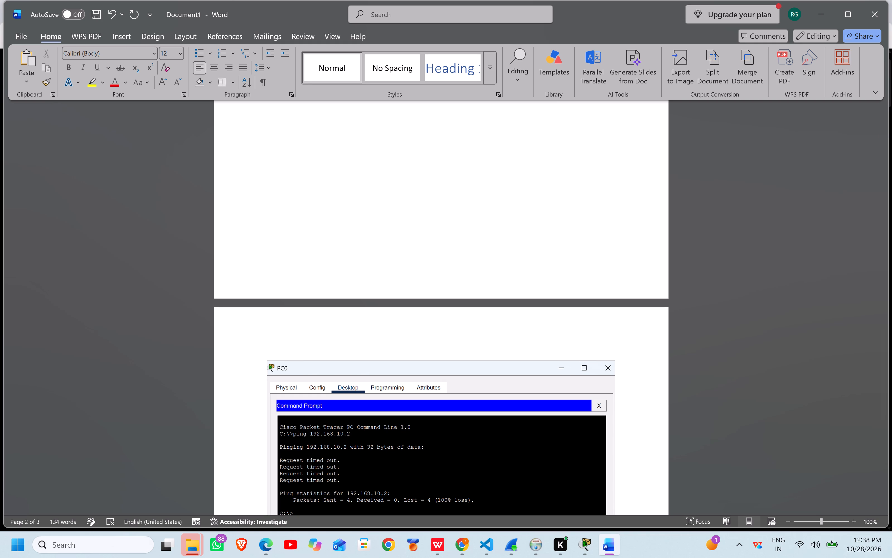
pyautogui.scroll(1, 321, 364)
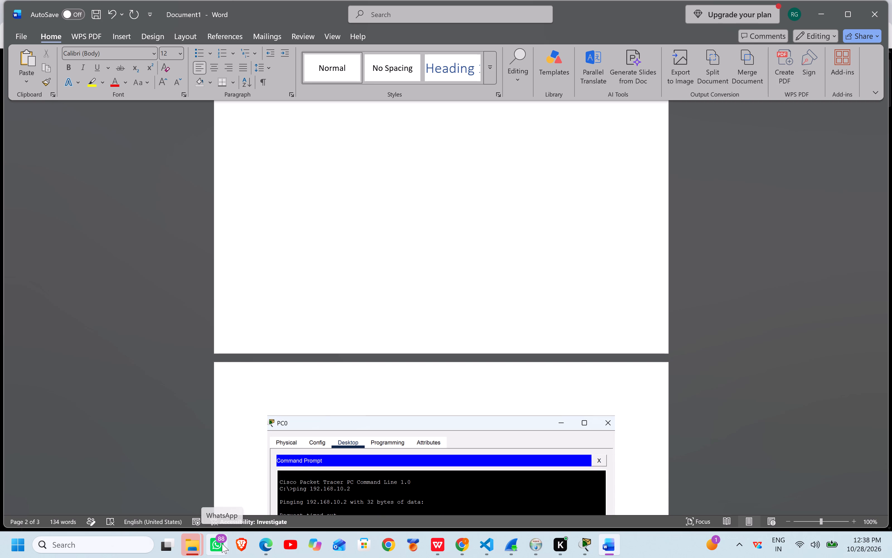
pyautogui.click(162, 506)
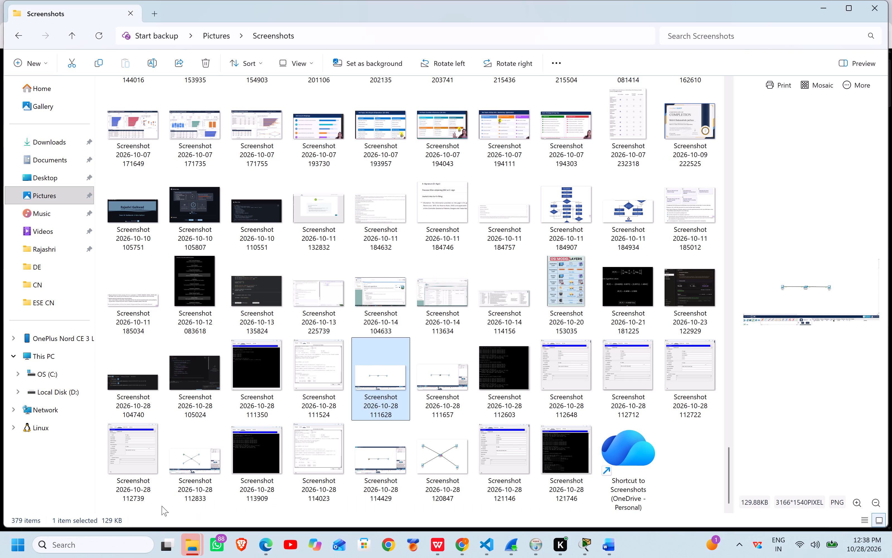
pyautogui.click(543, 368)
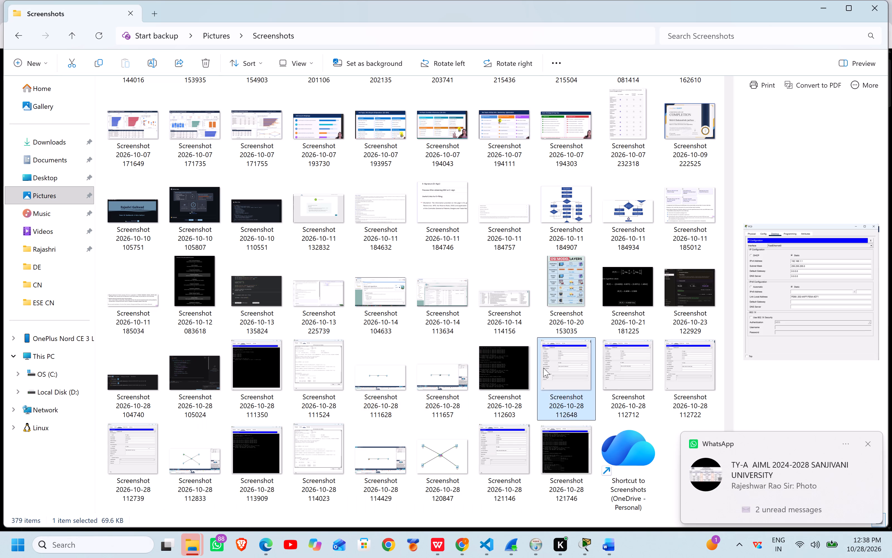
pyautogui.doubleClick(576, 361)
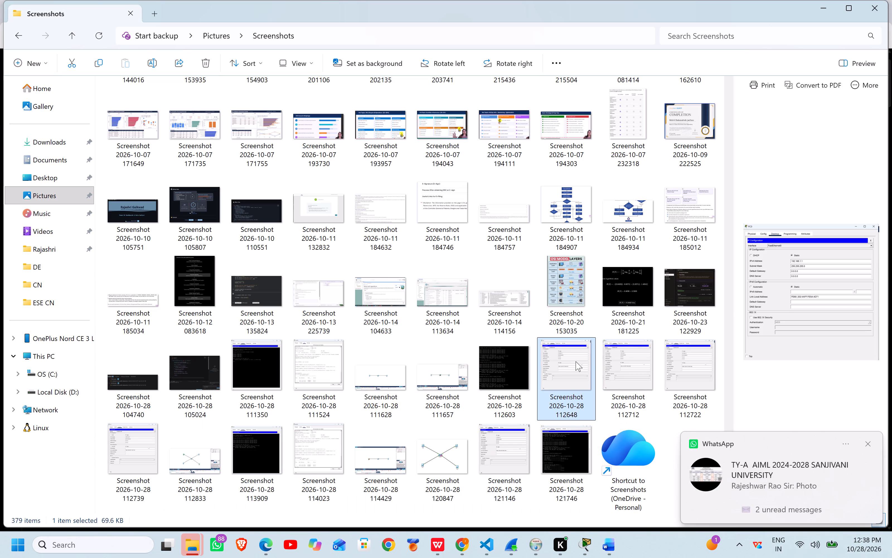
pyautogui.doubleClick(576, 361)
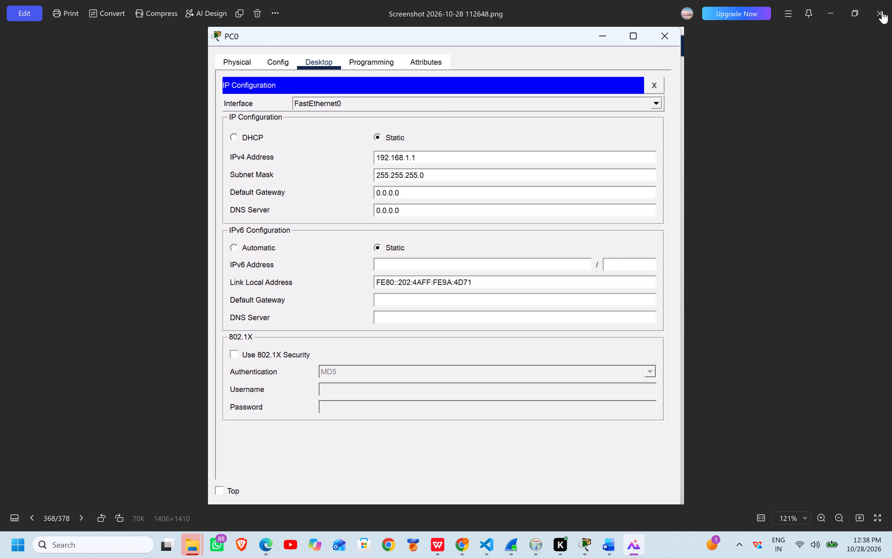
pyautogui.click(882, 11)
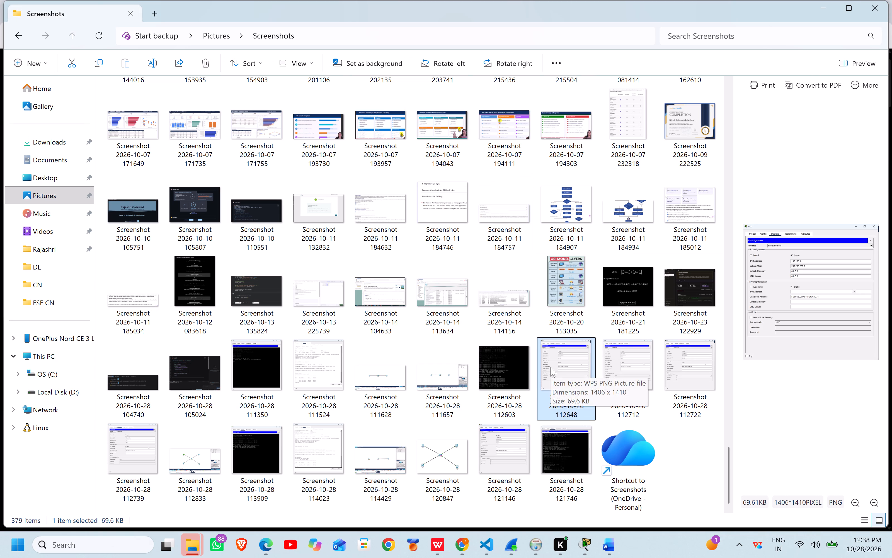
pyautogui.scroll(-1, 521, 417)
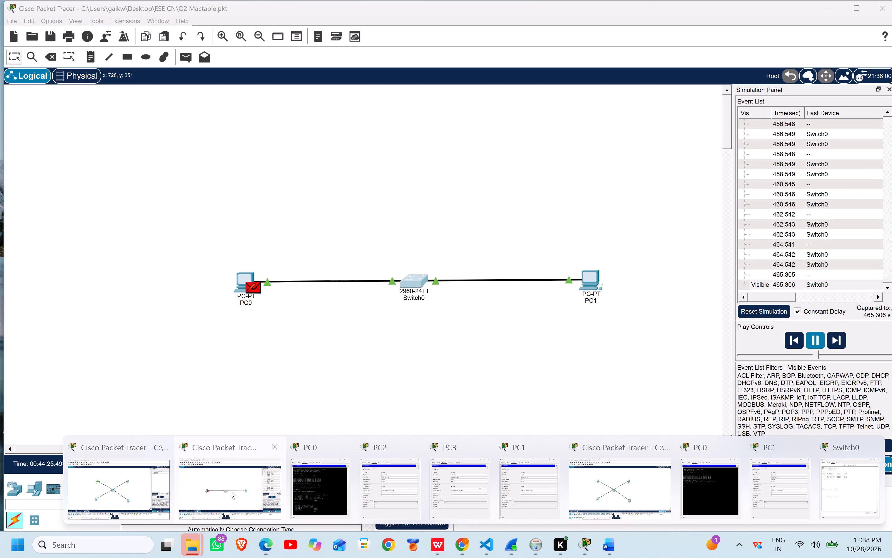
# Switch to the Packet Tracer file Q2 Mactable.pkt, open PC0's IP Configuration and capture a screenshot of the PC0 window.
pyautogui.click(230, 489)
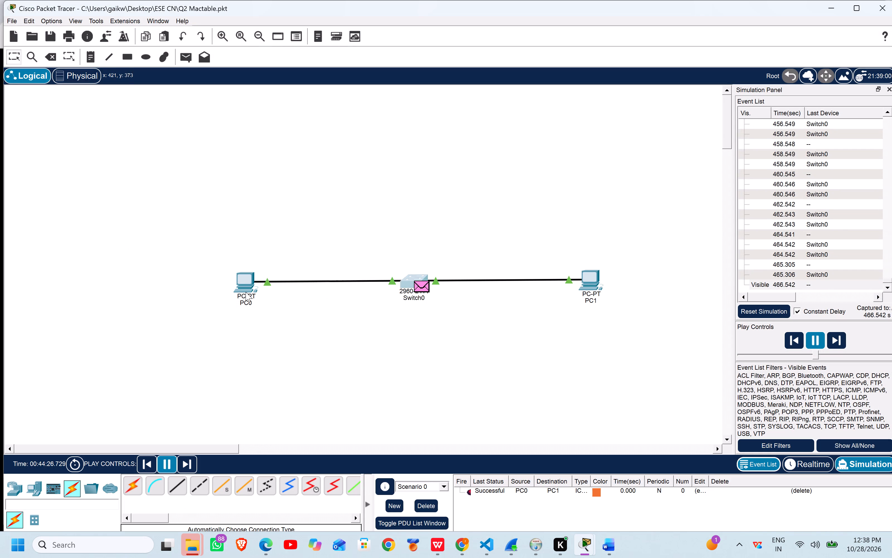
pyautogui.click(251, 291)
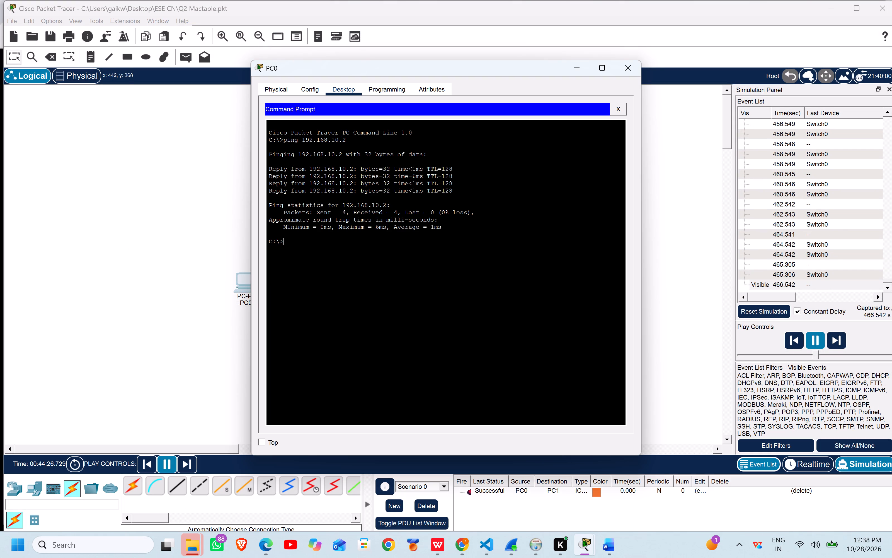
pyautogui.click(306, 81)
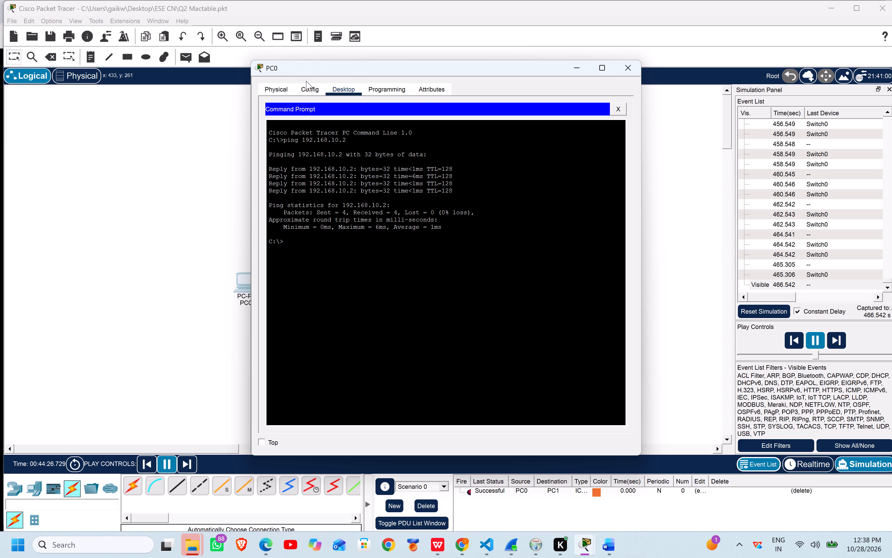
pyautogui.click(306, 84)
pyautogui.click(336, 87)
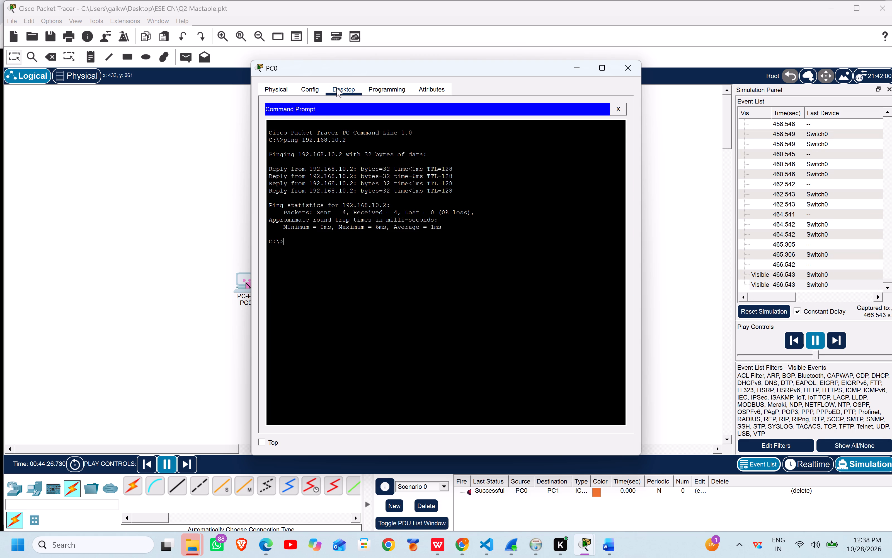
pyautogui.click(620, 108)
pyautogui.click(310, 142)
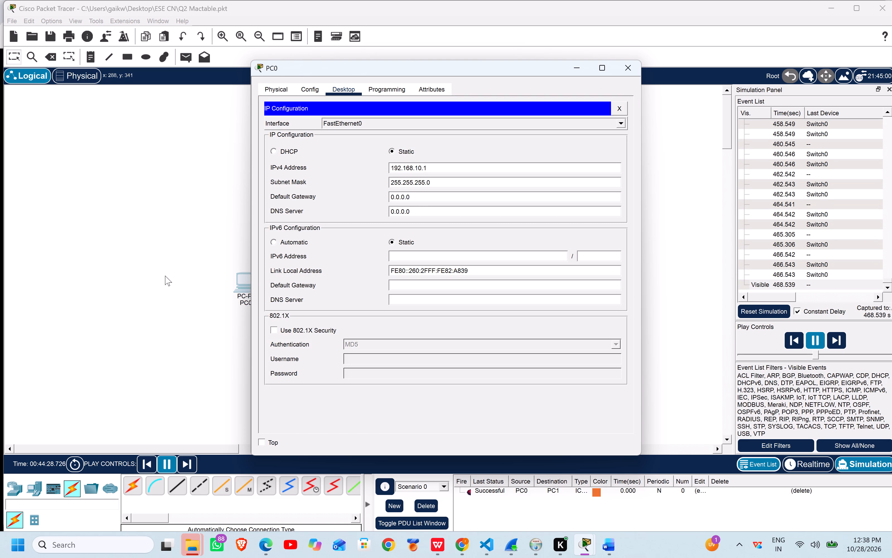
pyautogui.press('Print')
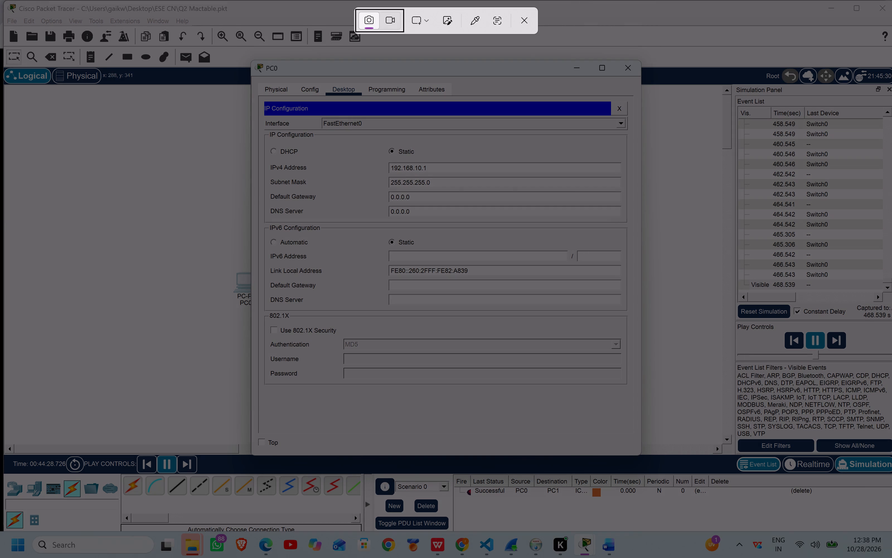
pyautogui.moveTo(253, 58); pyautogui.dragTo(649, 457)
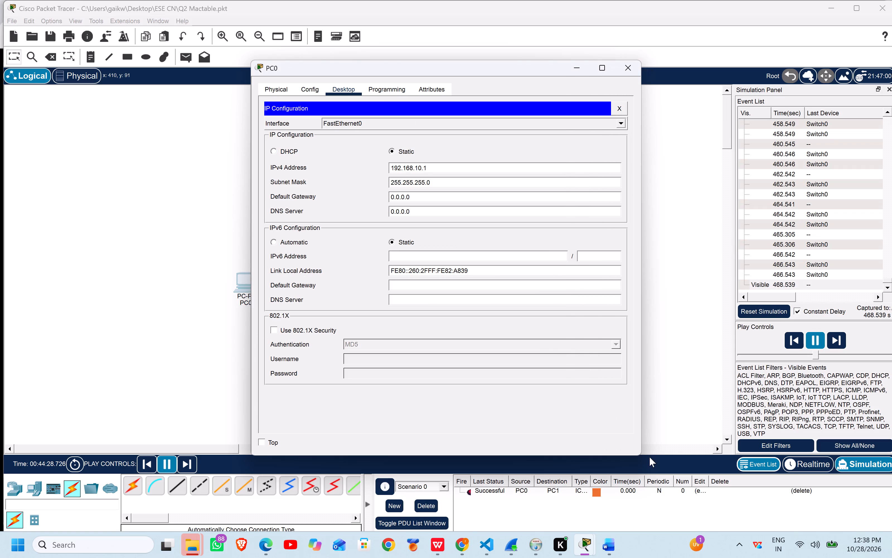
# Switch to Word and paste the captured PC0 IP Configuration screenshot on the empty line below the topology picture.
pyautogui.click(614, 550)
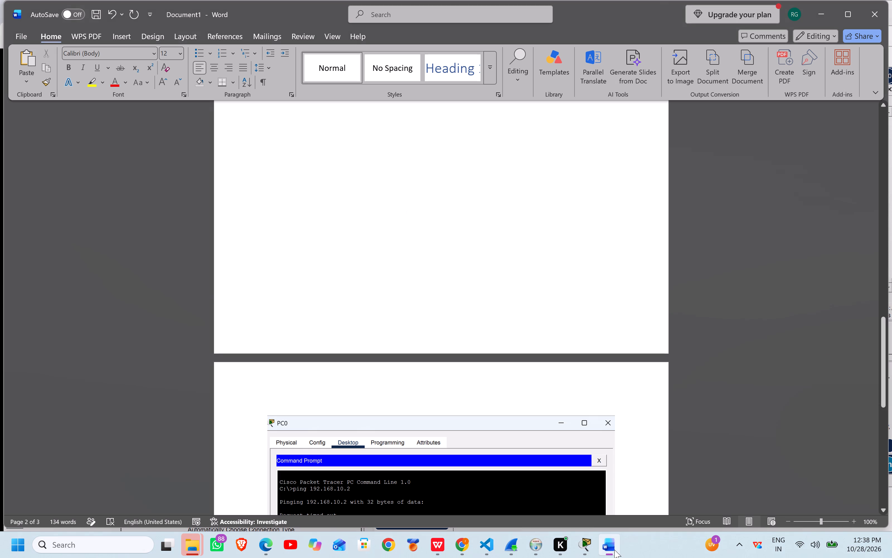
pyautogui.scroll(1, 319, 371)
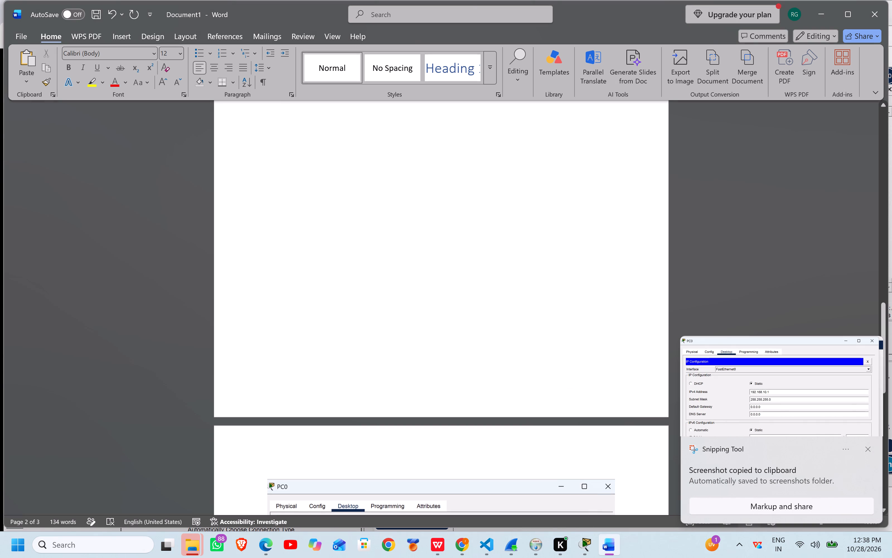
pyautogui.scroll(2, 319, 371)
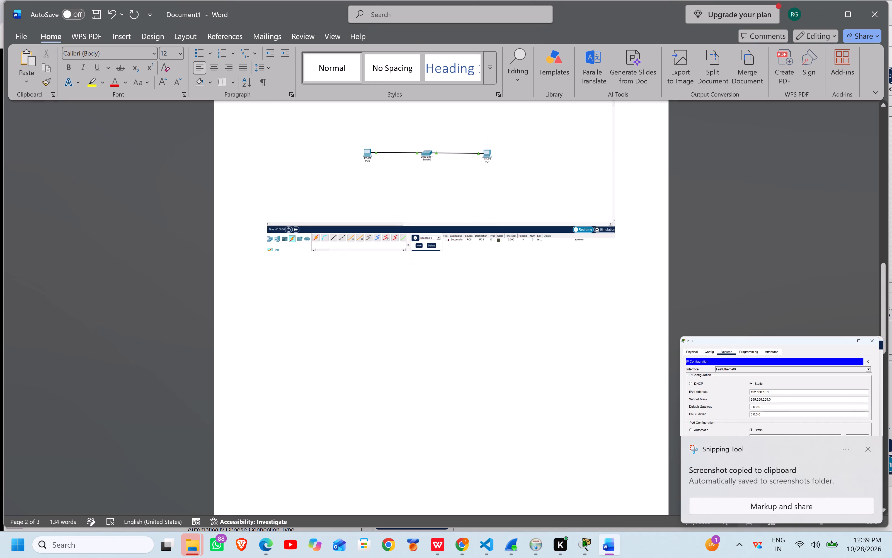
pyautogui.click(312, 323)
pyautogui.hotkey('ctrl', 'v')
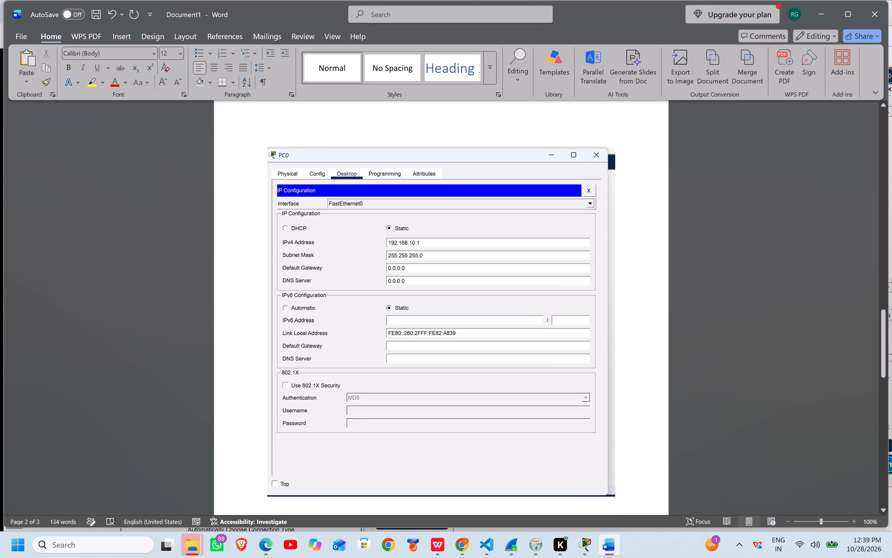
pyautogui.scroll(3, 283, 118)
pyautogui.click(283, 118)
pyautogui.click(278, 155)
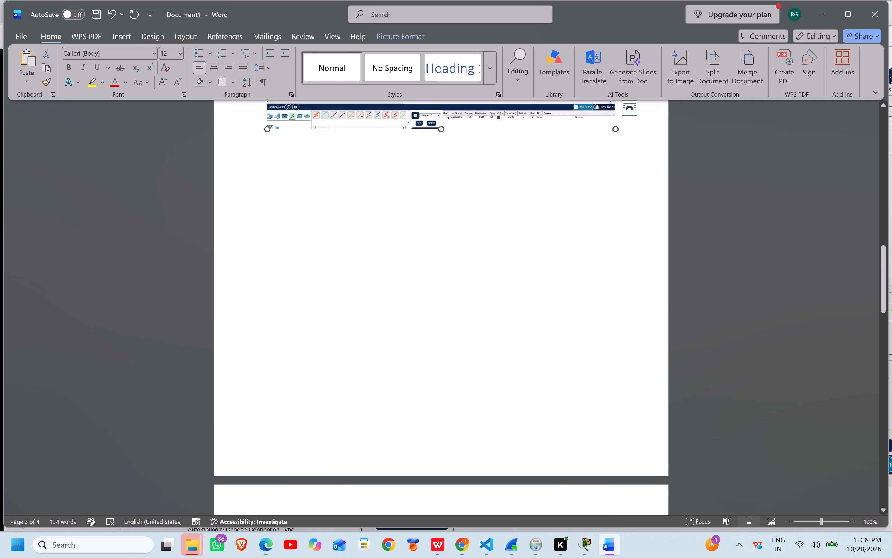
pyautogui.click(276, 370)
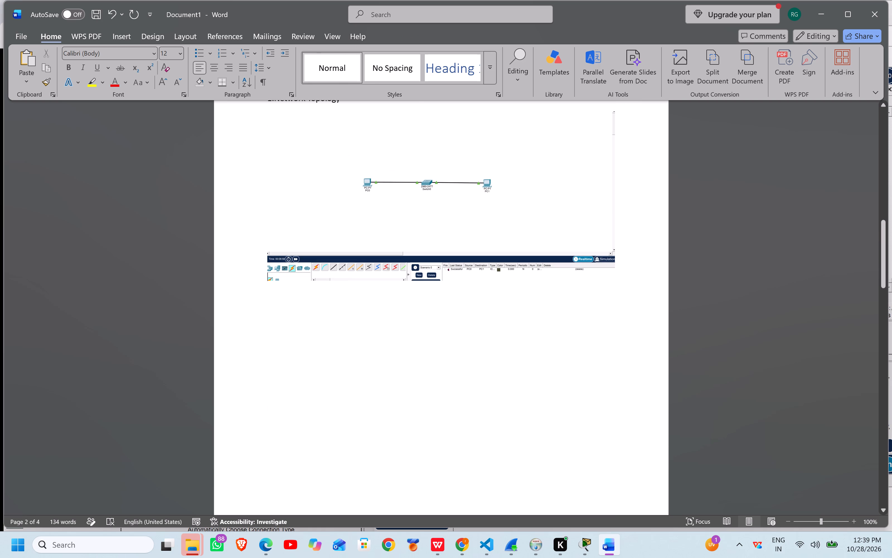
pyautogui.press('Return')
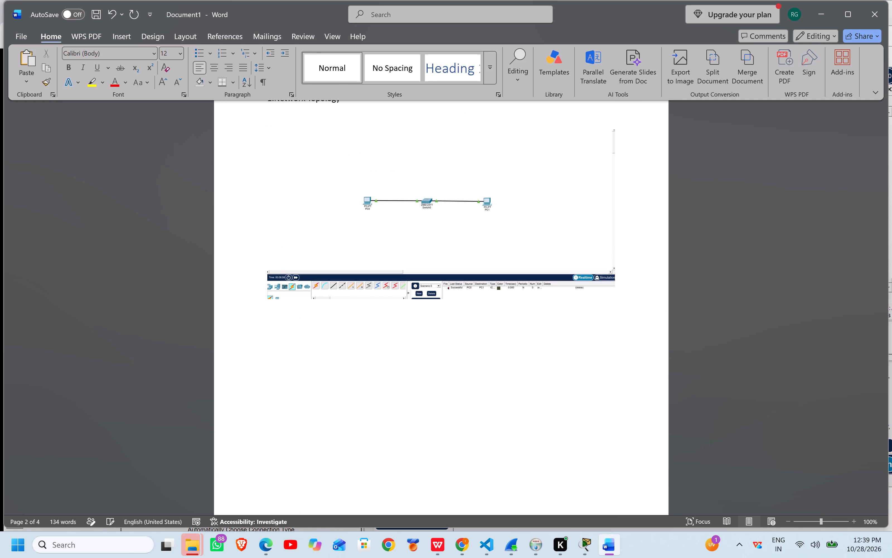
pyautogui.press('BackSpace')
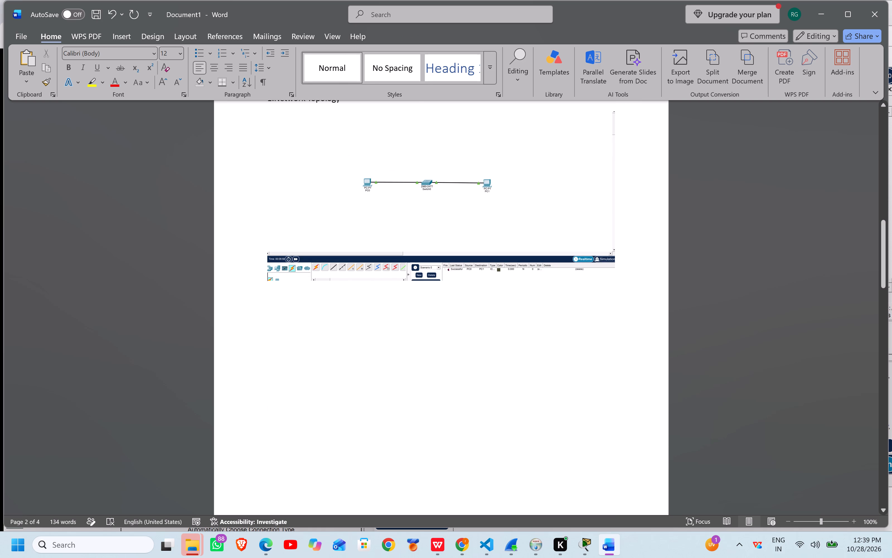
# Add blank lines below the topology picture until an empty line sits above the PC0 IP Configuration screenshot on the following page.
pyautogui.click(606, 287)
pyautogui.press('Return')
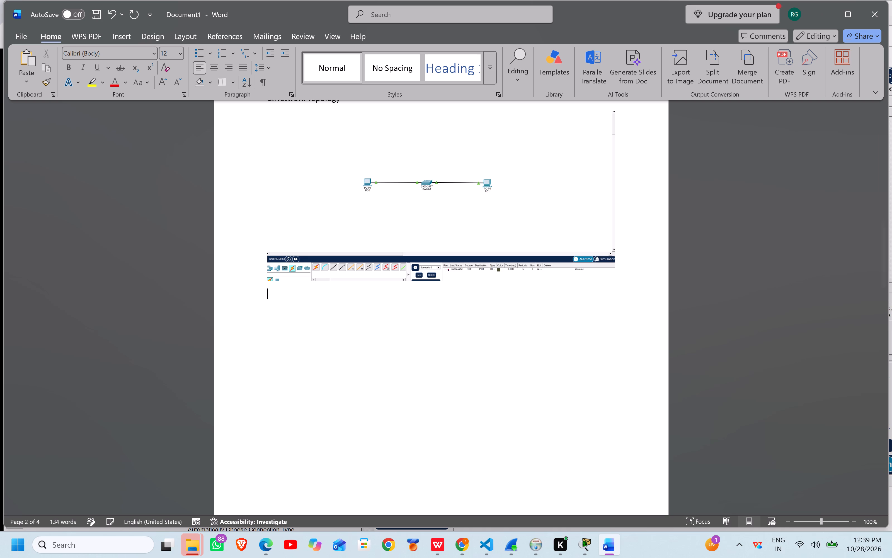
pyautogui.press('Return')
pyautogui.press('Return')
pyautogui.press('Return')
pyautogui.press('Return')
pyautogui.press('Return')
pyautogui.press('Return')
pyautogui.press('Return')
pyautogui.press('Return')
pyautogui.press('Return')
pyautogui.press('Return')
pyautogui.press('Return')
pyautogui.press('Return')
pyautogui.scroll(-1, 606, 287)
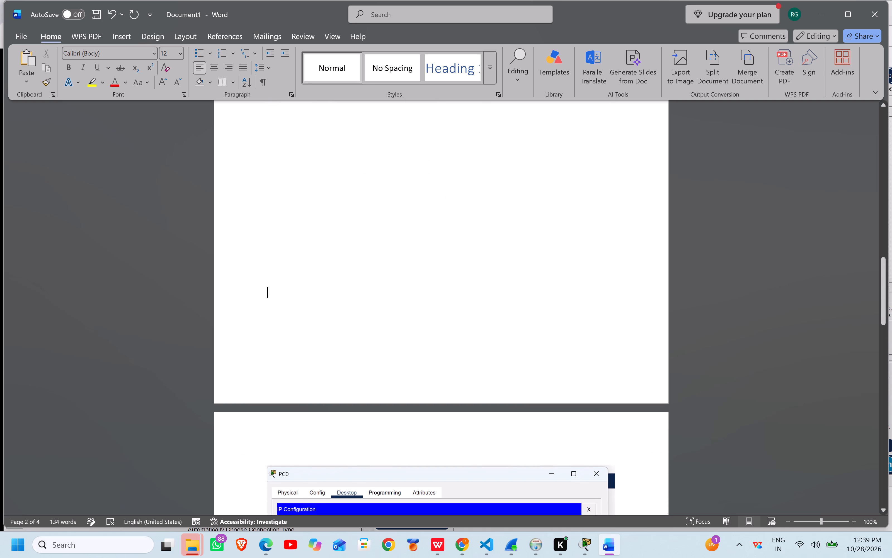
pyautogui.press('Return')
pyautogui.press('Return')
pyautogui.press('Return')
pyautogui.press('Return')
pyautogui.press('BackSpace')
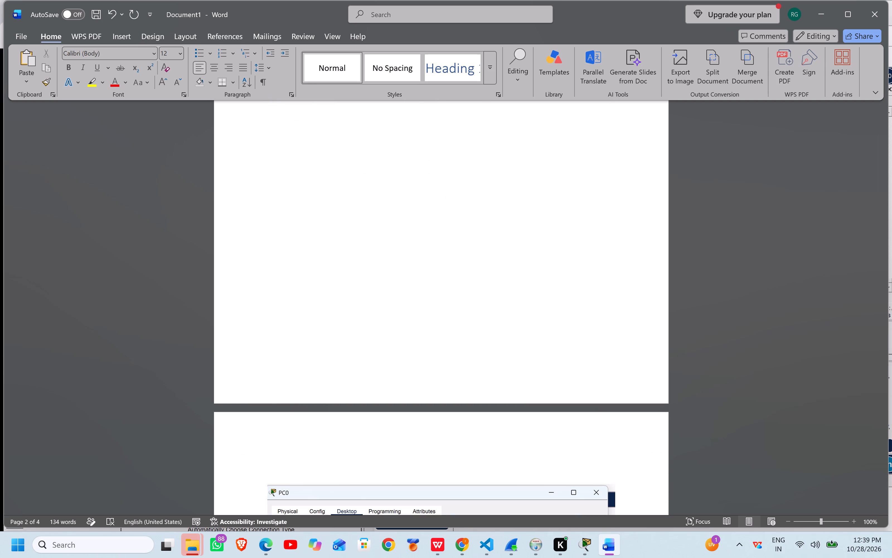
# Enter the heading "2.IP Address" on the empty line above the PC0 IP Configuration screenshot.
pyautogui.write('IP')
pyautogui.press('space')
pyautogui.press('BackSpace')
pyautogui.press('BackSpace')
pyautogui.press('BackSpace')
pyautogui.write('2.')
pyautogui.write('IP')
pyautogui.press('space')
pyautogui.write('Address')
# Append "PC0" to the "2.IP Address" heading above the PC0 IP Configuration screenshot.
pyautogui.press('space')
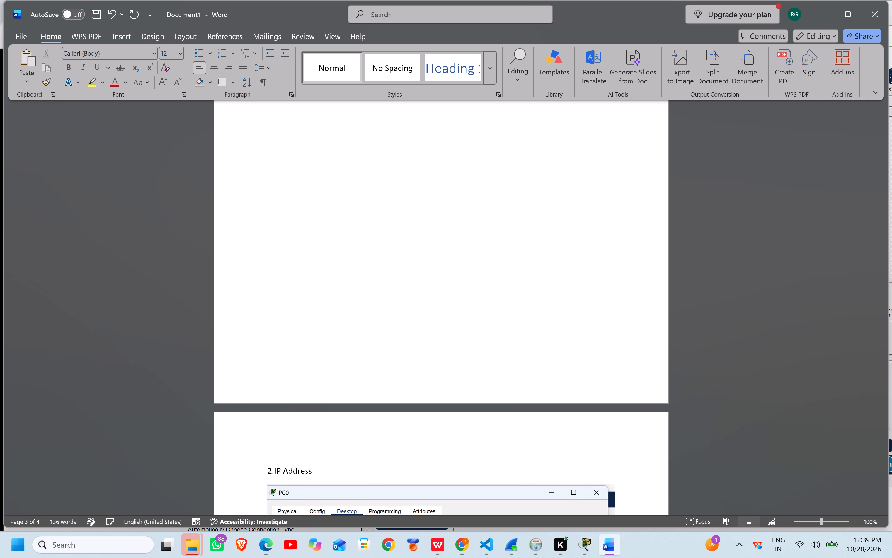
pyautogui.write('P')
pyautogui.write('C)')
pyautogui.press('BackSpace')
pyautogui.press('0')
# Add blank lines below the PC0 IP Configuration screenshot until one empty line sits above the Command Prompt screenshot on the following page.
pyautogui.scroll(-6, 606, 287)
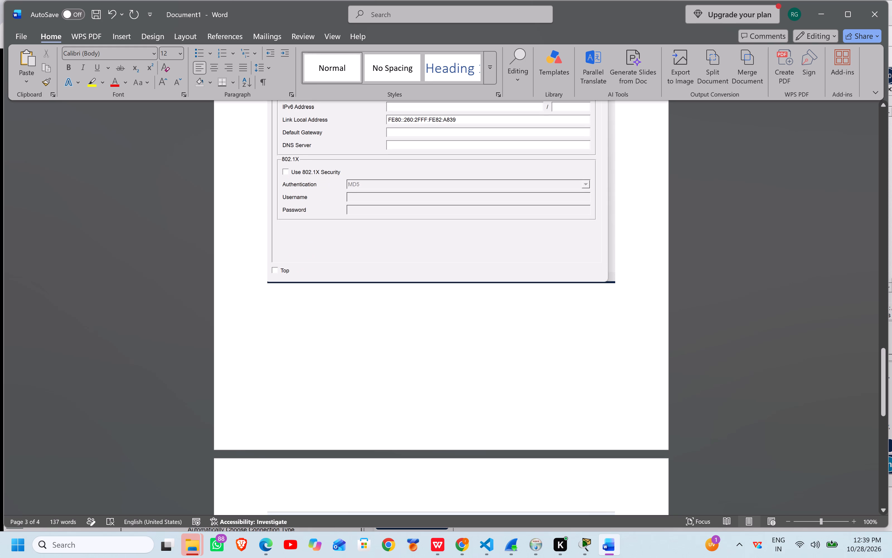
pyautogui.click(552, 310)
pyautogui.click(552, 310)
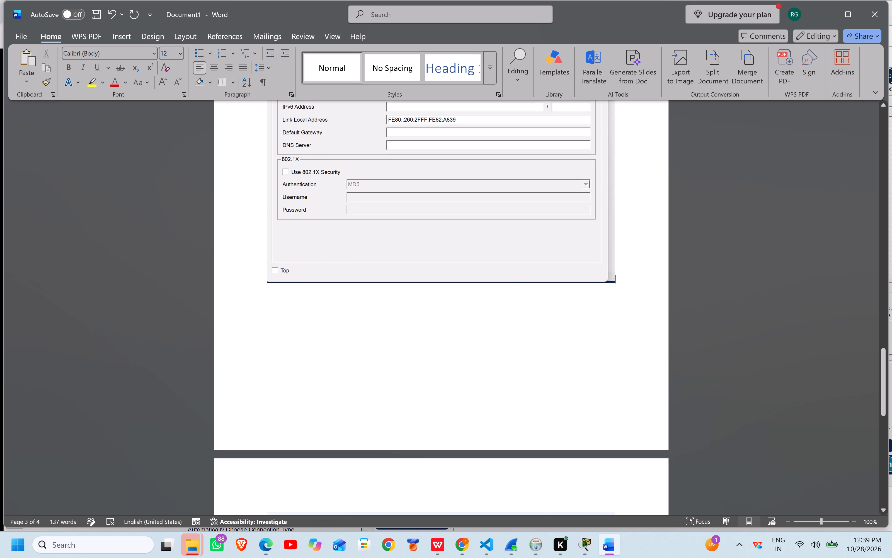
pyautogui.click(486, 329)
pyautogui.click(631, 296)
pyautogui.press('Return')
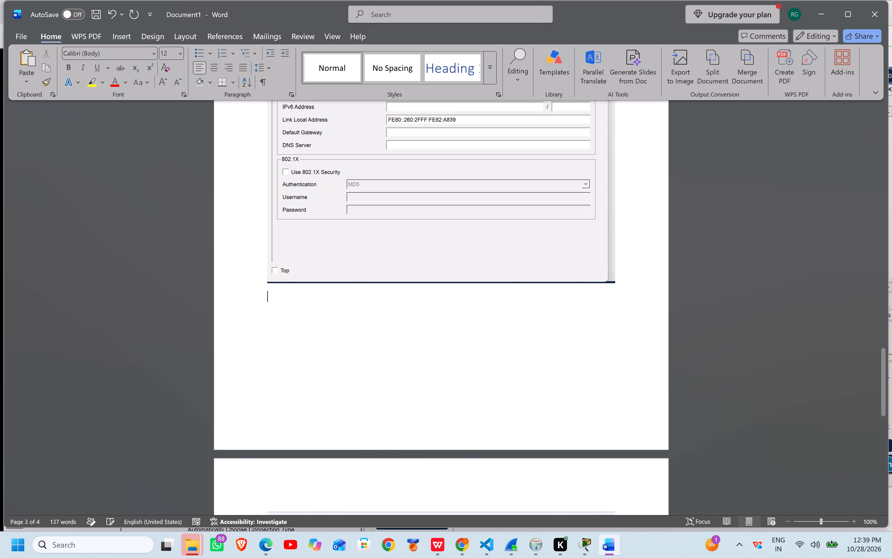
pyautogui.press('Return')
pyautogui.press('Return')
pyautogui.press('Return')
pyautogui.press('Return')
pyautogui.press('Return')
pyautogui.press('Return')
pyautogui.press('Return')
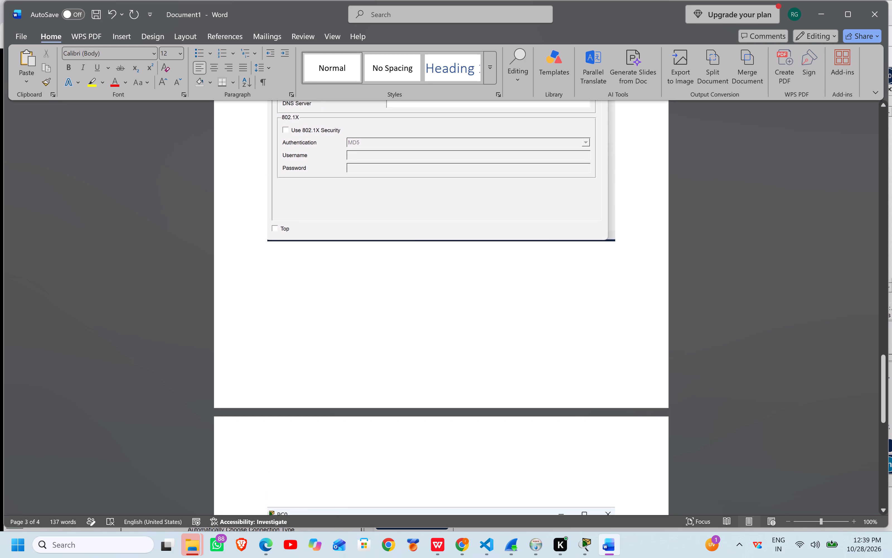
pyautogui.press('BackSpace')
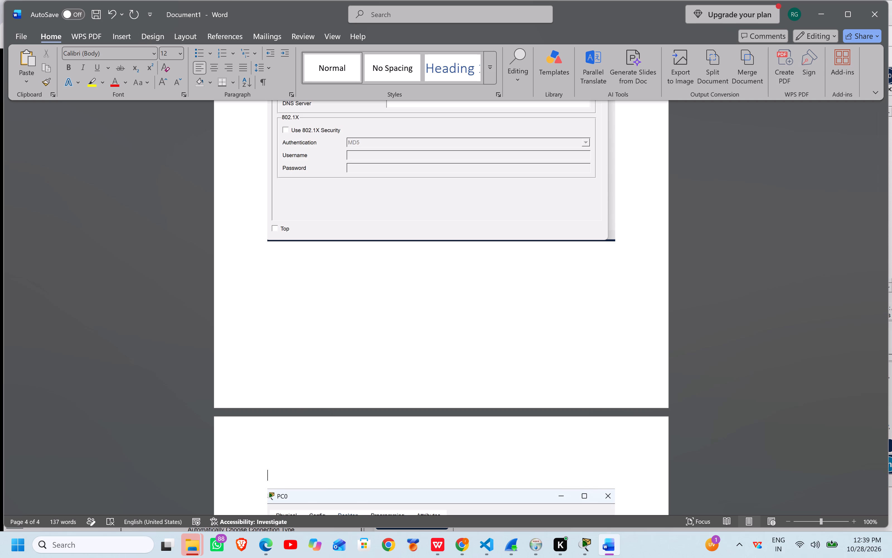
# Enter the heading "3.IP Address PC1" on the empty line above the Command Prompt screenshot, followed by a new line.
pyautogui.hscroll(1, 622, 299)
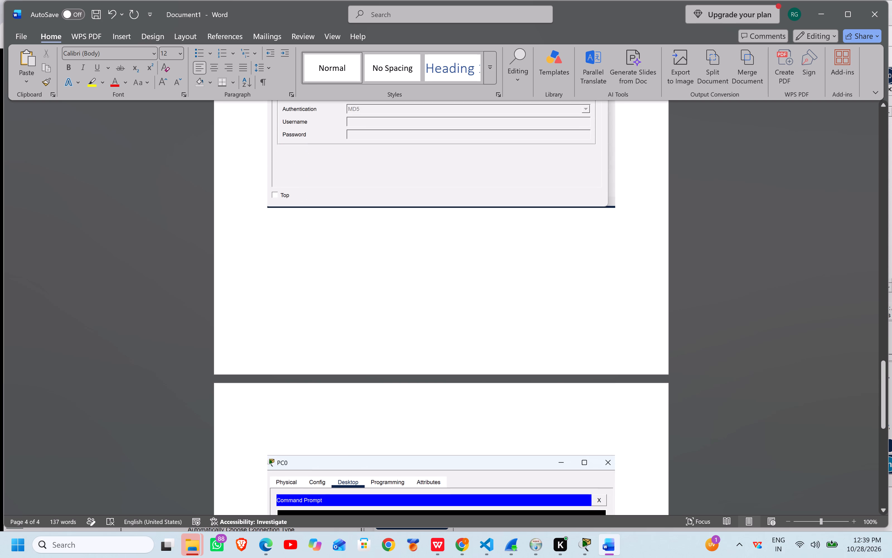
pyautogui.write('IP')
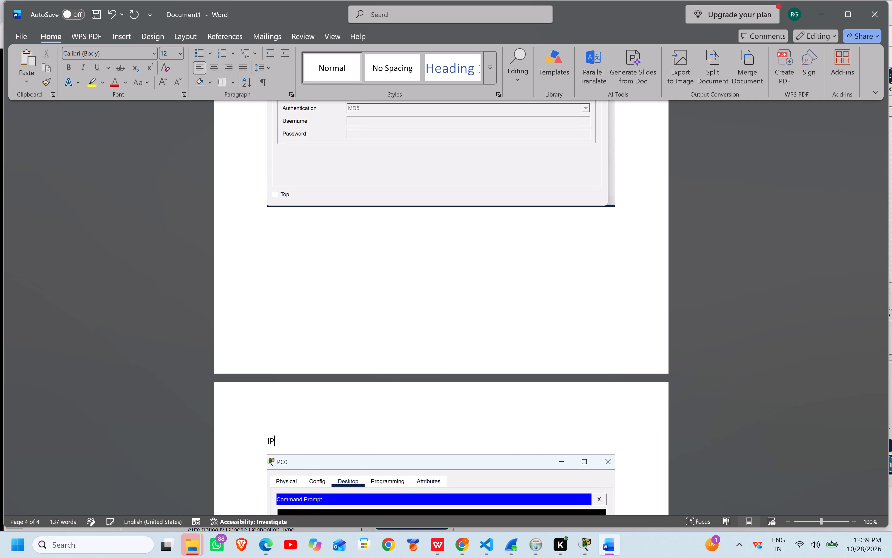
pyautogui.press('BackSpace')
pyautogui.press('BackSpace')
pyautogui.press('4')
pyautogui.press('BackSpace')
pyautogui.write('3.')
pyautogui.write('IP Ad')
pyautogui.write('ress')
pyautogui.press('BackSpace')
pyautogui.press('BackSpace')
pyautogui.press('BackSpace')
pyautogui.press('BackSpace')
pyautogui.write('dress')
pyautogui.press('space')
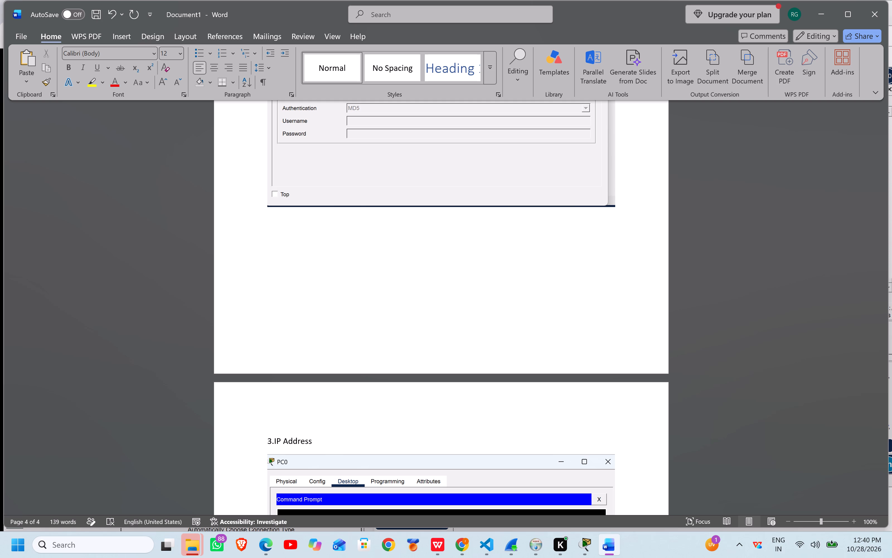
pyautogui.write('PC')
pyautogui.press('1')
pyautogui.press('Return')
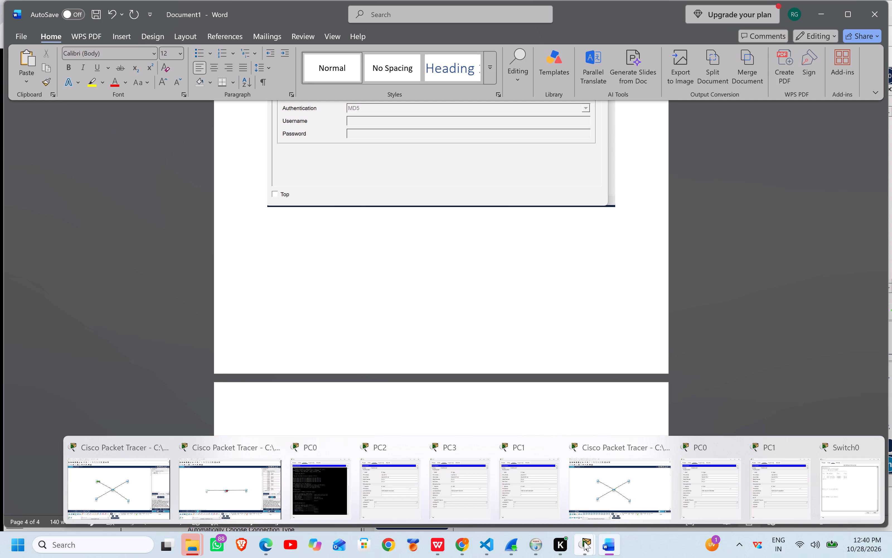
# Switch to the Packet Tracer file Q2 Mactable.pkt, open PC1's IP Configuration and capture a screenshot of the PC1 window.
pyautogui.click(230, 502)
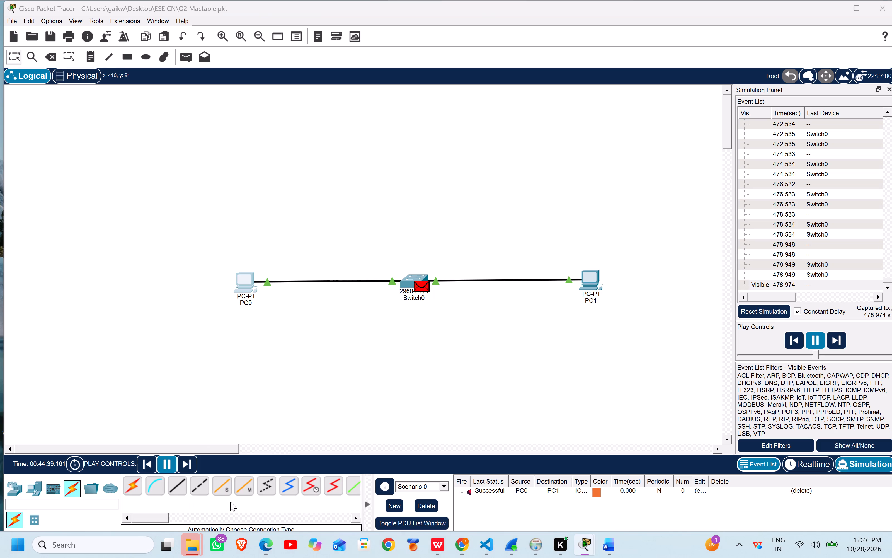
pyautogui.click(574, 273)
pyautogui.click(591, 280)
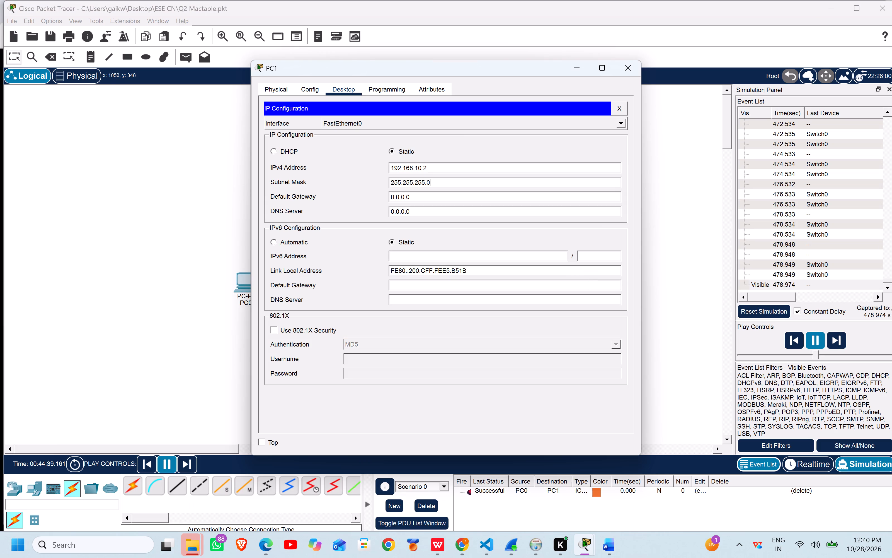
pyautogui.press('Print')
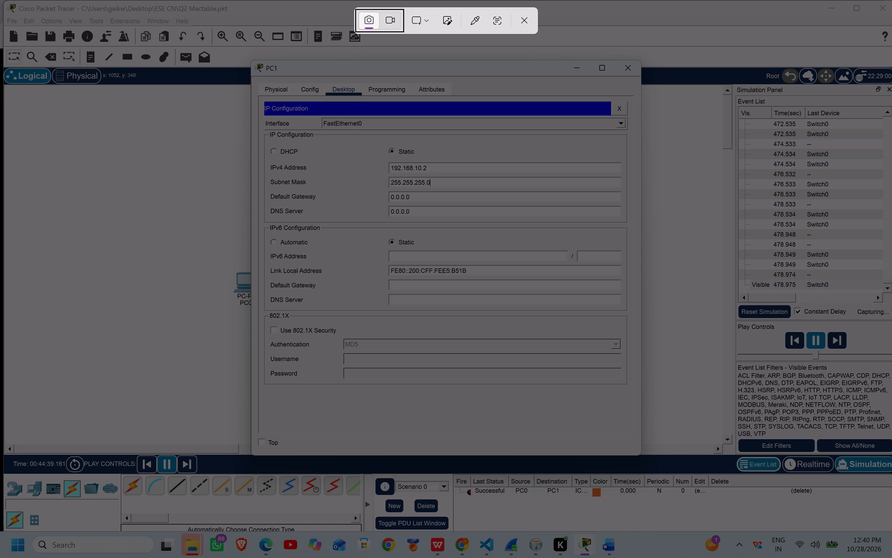
pyautogui.moveTo(253, 58); pyautogui.dragTo(639, 439)
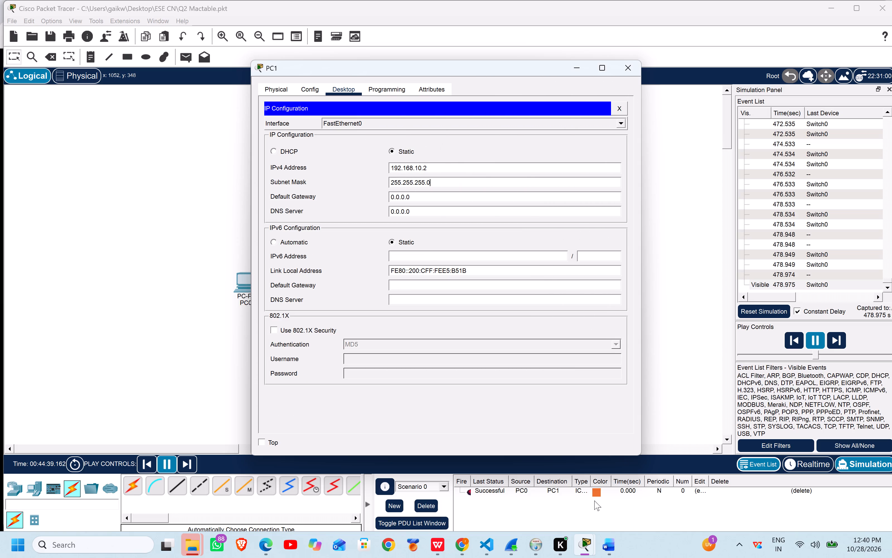
# Switch to Word and paste the captured PC1 screenshot below the "3.IP Address PC1" heading.
pyautogui.click(605, 548)
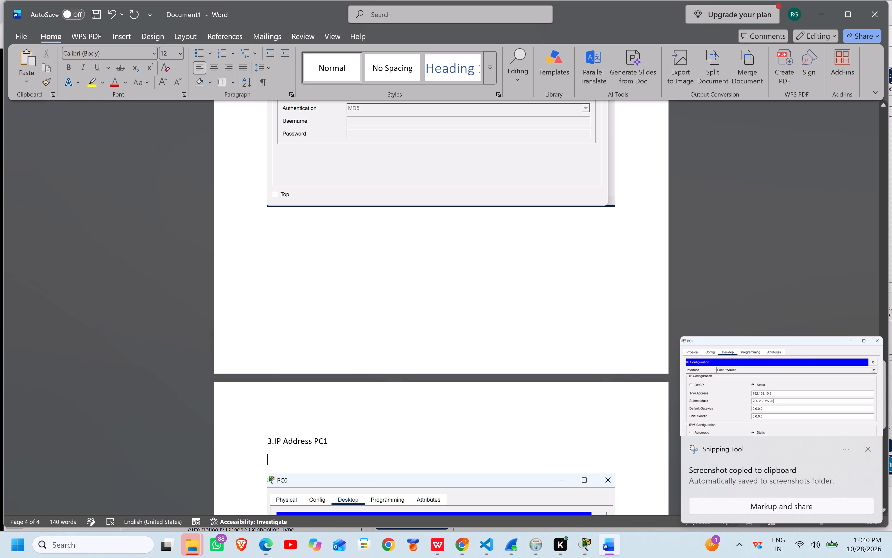
pyautogui.hotkey('ctrl', 'v')
# Add blank lines below the PC1 IP Configuration screenshot until an empty line sits above the Command Prompt screenshot on the following page.
pyautogui.scroll(-1, 392, 464)
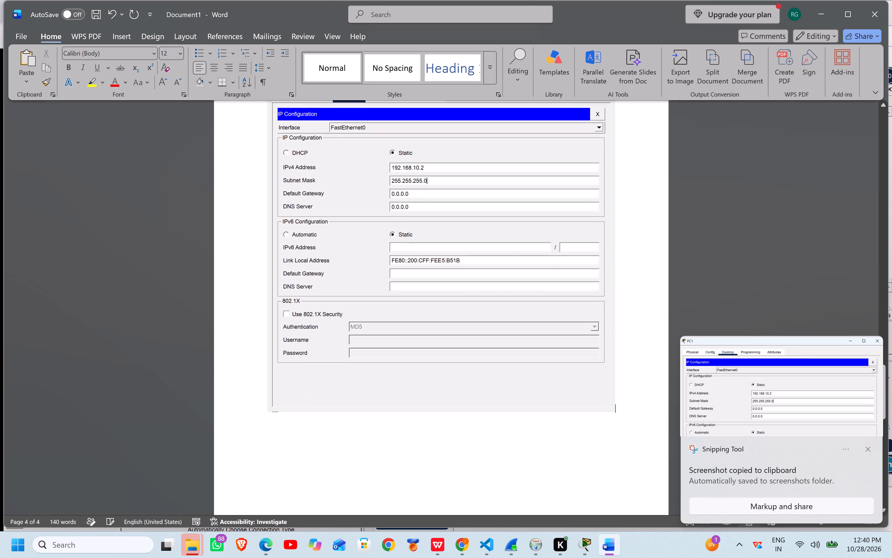
pyautogui.scroll(-2, 392, 464)
pyautogui.scroll(-1, 348, 472)
pyautogui.click(292, 399)
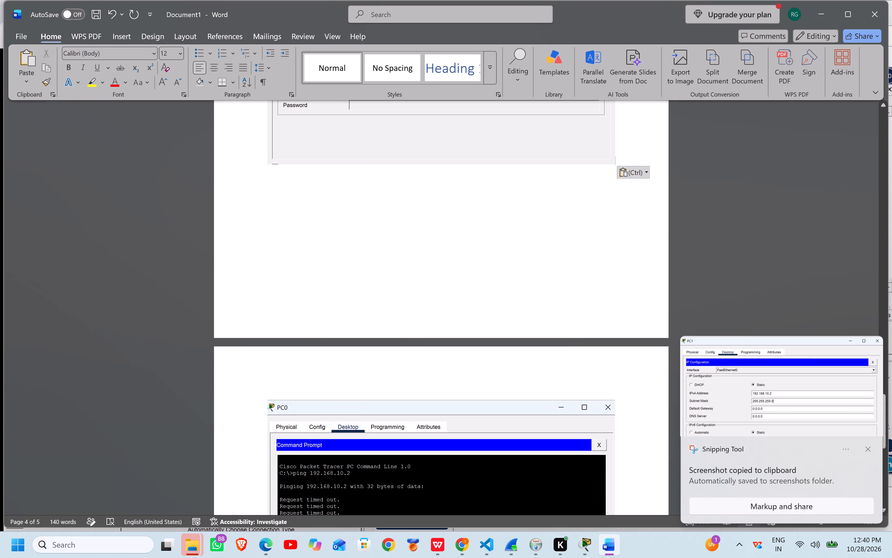
pyautogui.click(307, 286)
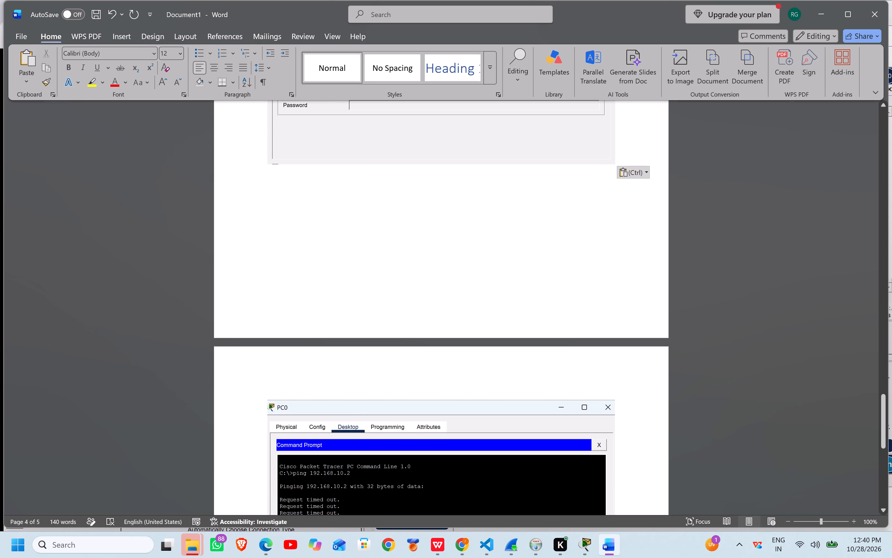
pyautogui.click(619, 196)
pyautogui.press('Return')
pyautogui.press('Return')
pyautogui.press('Return')
pyautogui.press('Return')
pyautogui.press('Return')
pyautogui.press('Return')
pyautogui.press('Return')
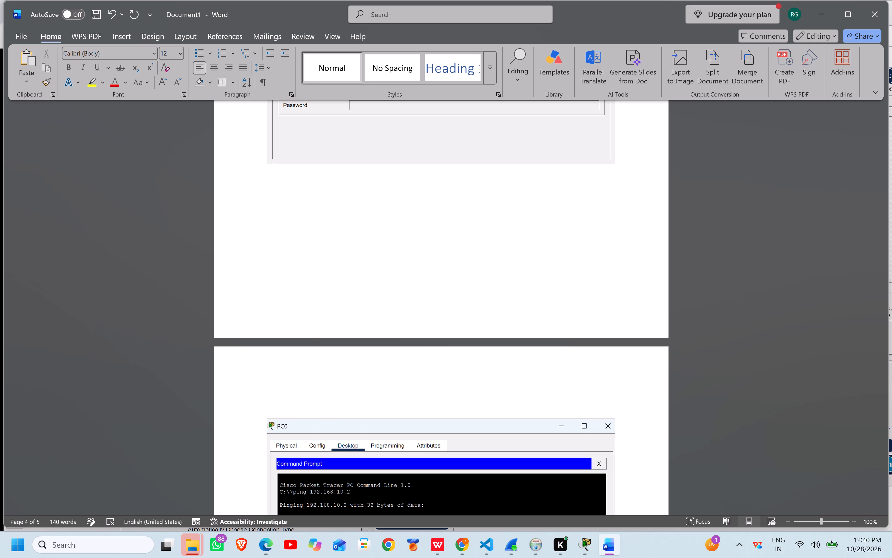
# Enter the heading "5.Conectivity Check" on the empty line above the PC0 Command Prompt screenshot.
pyautogui.write('5.')
pyautogui.write('Word')
pyautogui.press('space')
pyautogui.press('BackSpace')
pyautogui.press('BackSpace')
pyautogui.press('BackSpace')
pyautogui.press('BackSpace')
pyautogui.press('BackSpace')
pyautogui.write('Conectivity')
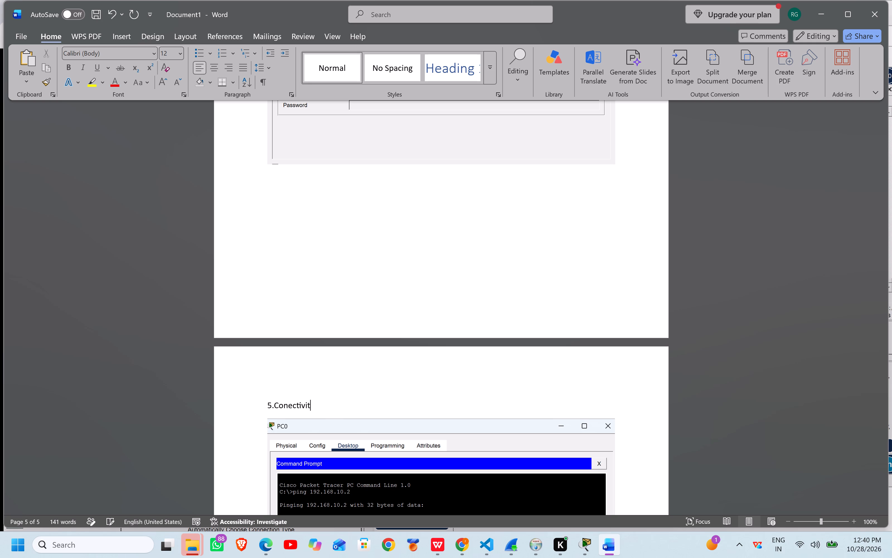
pyautogui.press('space')
pyautogui.write('Check')
pyautogui.press('space')
# Add blank lines below the PC0 Command Prompt screenshot until the cursor sits on an empty line on a new page.
pyautogui.scroll(-3, 619, 196)
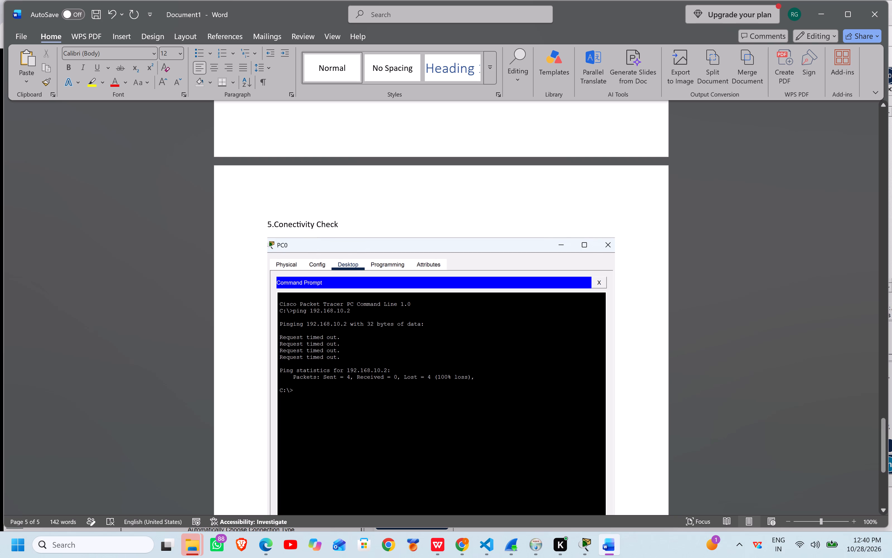
pyautogui.scroll(-11, 463, 390)
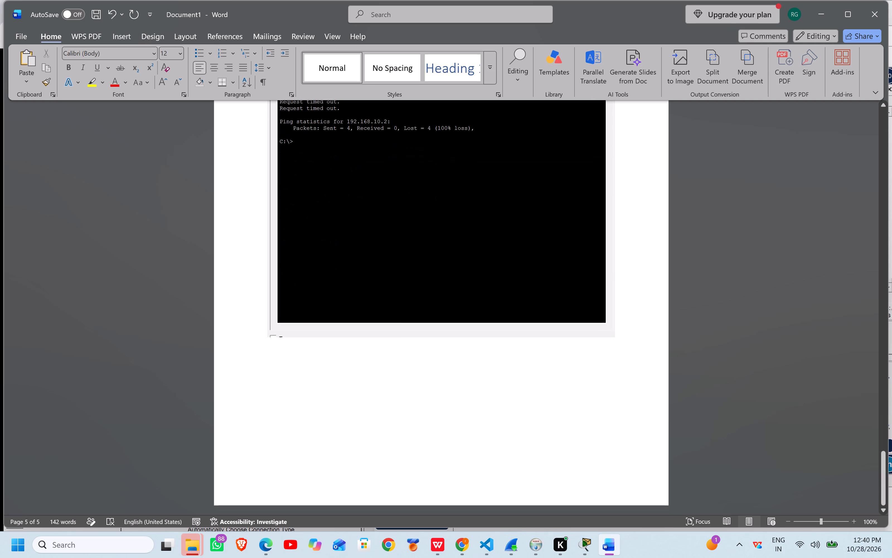
pyautogui.scroll(-2, 463, 390)
pyautogui.scroll(2, 463, 390)
pyautogui.scroll(-7, 463, 390)
pyautogui.click(346, 376)
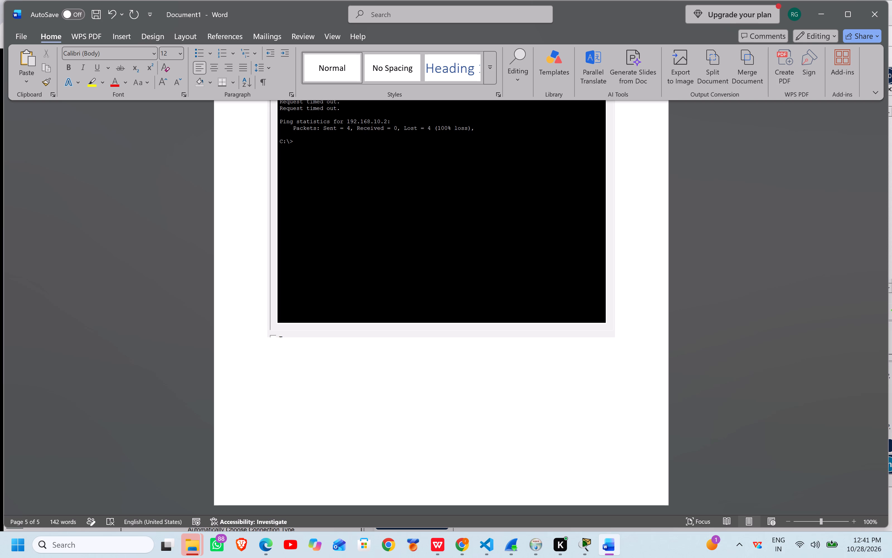
pyautogui.press('Return')
pyautogui.press('Return')
pyautogui.press('Return')
pyautogui.press('Return')
pyautogui.press('Return')
pyautogui.press('Return')
pyautogui.press('Return')
pyautogui.press('Up')
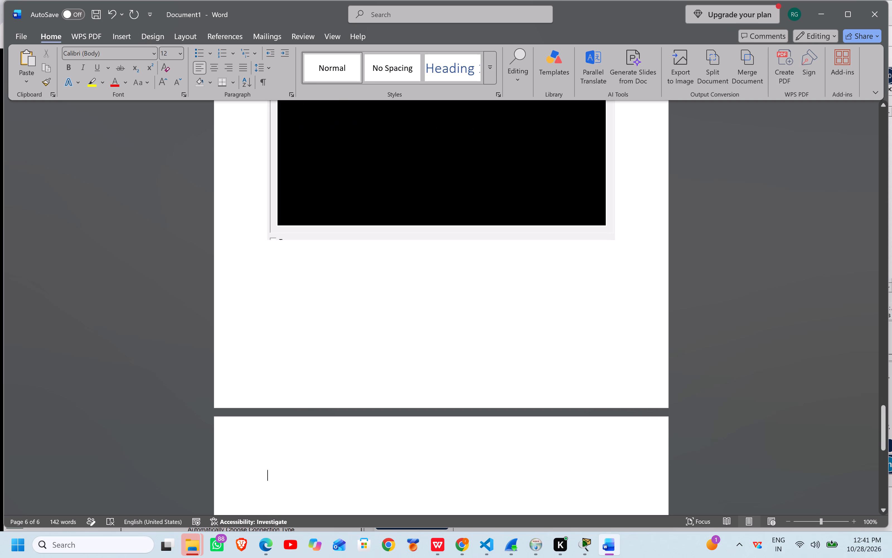
# Enter the heading "6.Mac address Table" on the new page and start an empty line below it.
pyautogui.write('Mac')
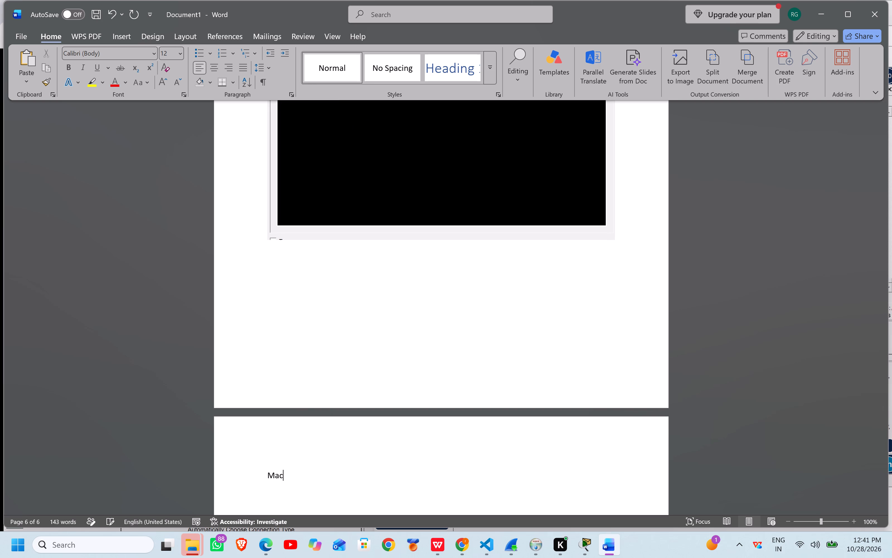
pyautogui.press('BackSpace')
pyautogui.press('BackSpace')
pyautogui.press('BackSpace')
pyautogui.write('6.A')
pyautogui.hotkey('shift', 'BackSpace')
pyautogui.write('MAc')
pyautogui.press('space')
pyautogui.write('address Table')
pyautogui.press('space')
pyautogui.press('Return')
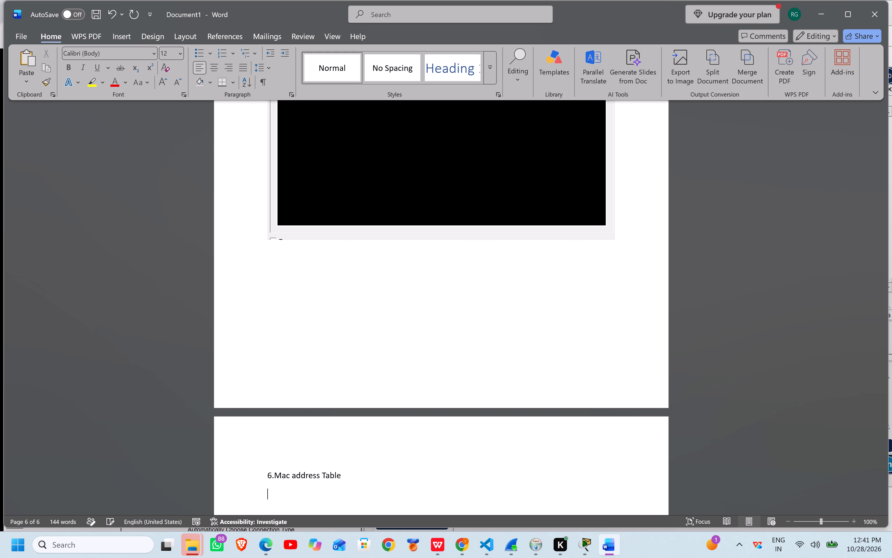
# Switch to the Packet Tracer file Q2 Mactable.pkt, show the MAC address table output in Switch0's CLI and capture a screenshot of the Switch0 window.
pyautogui.scroll(-4, 338, 365)
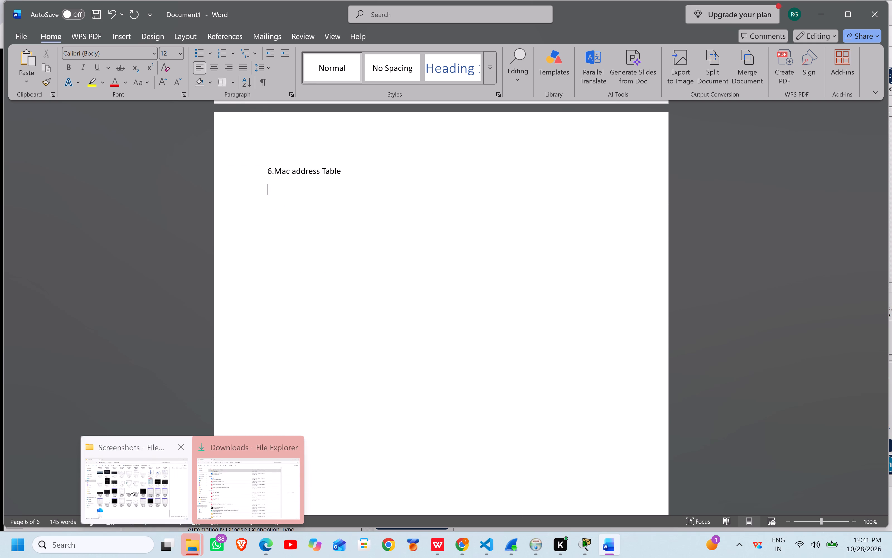
pyautogui.click(130, 485)
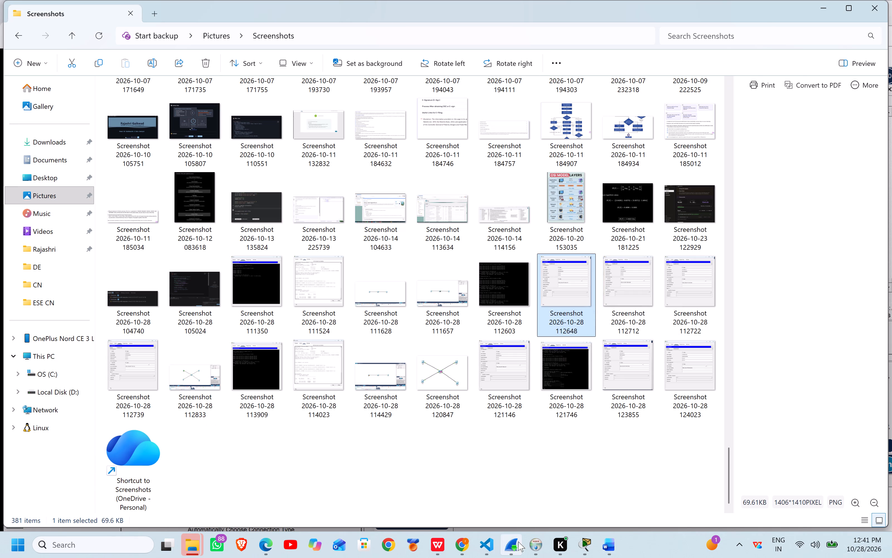
pyautogui.click(586, 550)
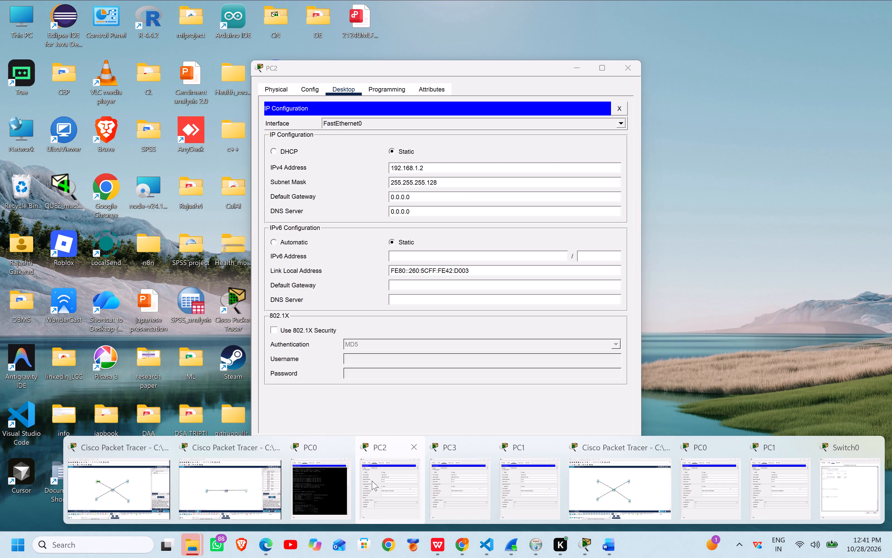
pyautogui.click(222, 501)
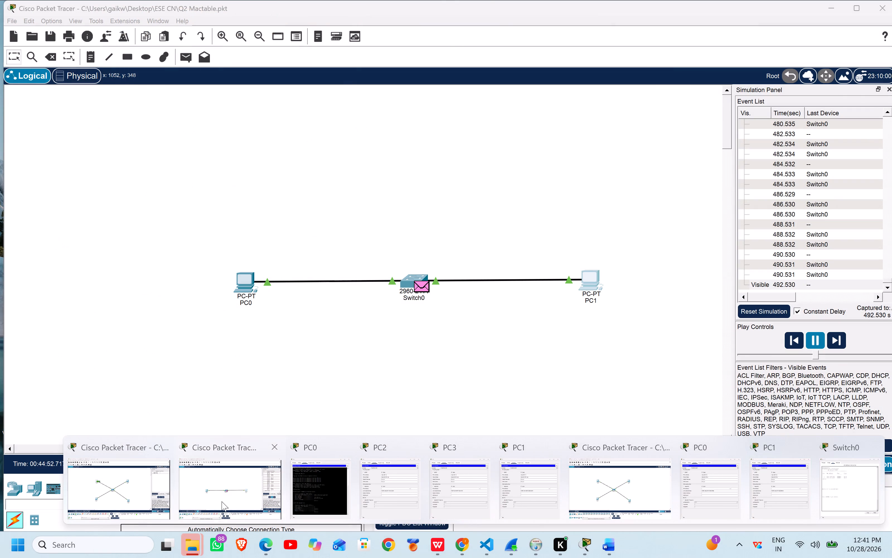
pyautogui.click(408, 274)
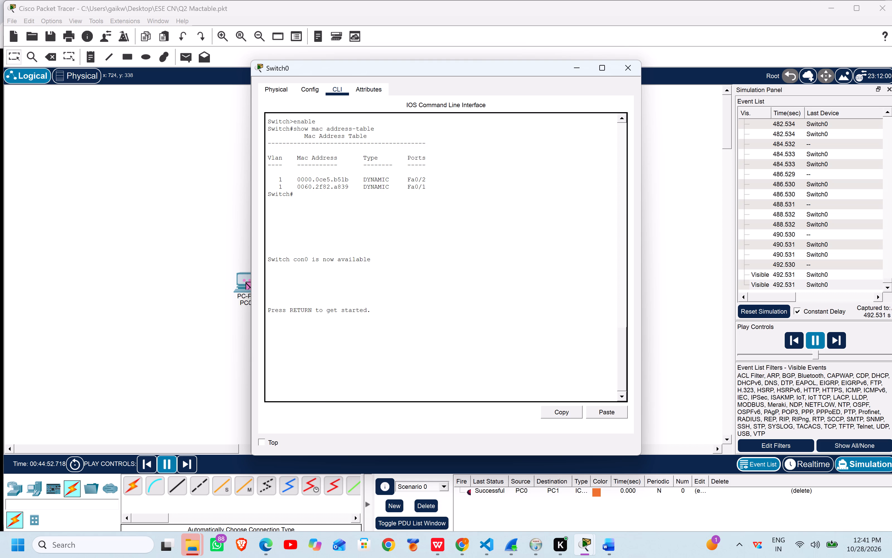
pyautogui.scroll(2, 391, 239)
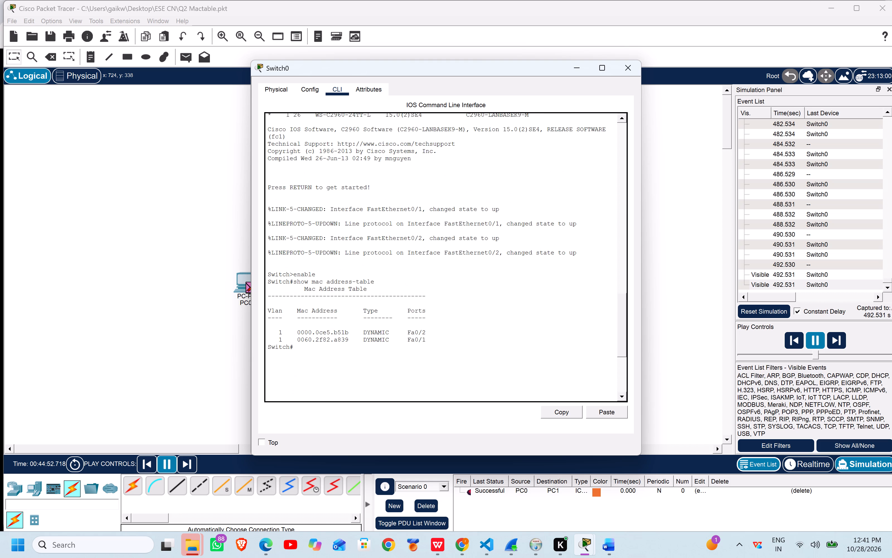
pyautogui.press('Print')
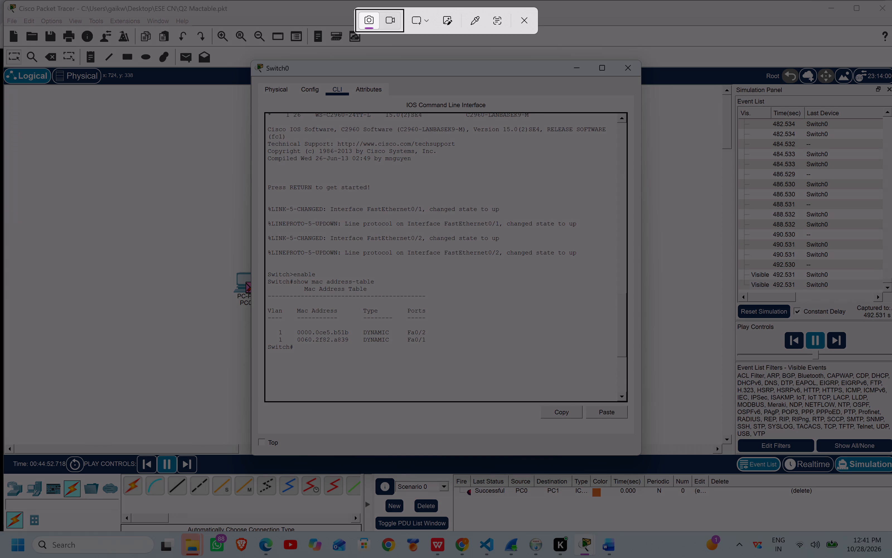
pyautogui.moveTo(254, 59); pyautogui.dragTo(578, 355)
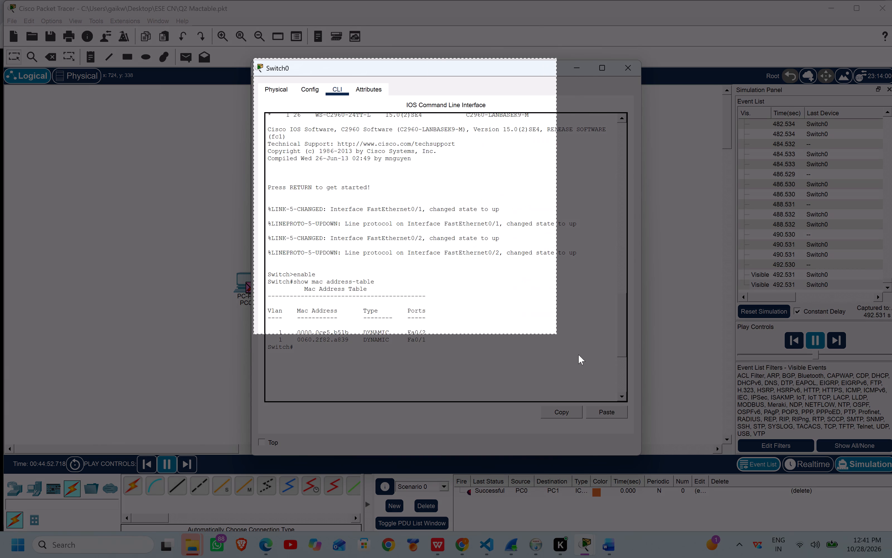
pyautogui.moveTo(578, 355); pyautogui.dragTo(639, 445)
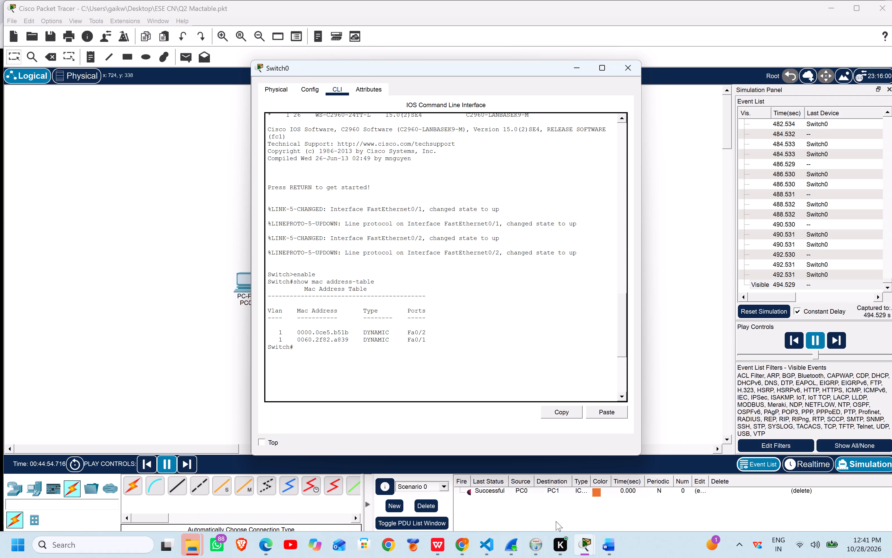
# Switch to Word and paste the captured Switch0 screenshot below the "6.Mac address Table" heading.
pyautogui.click(616, 546)
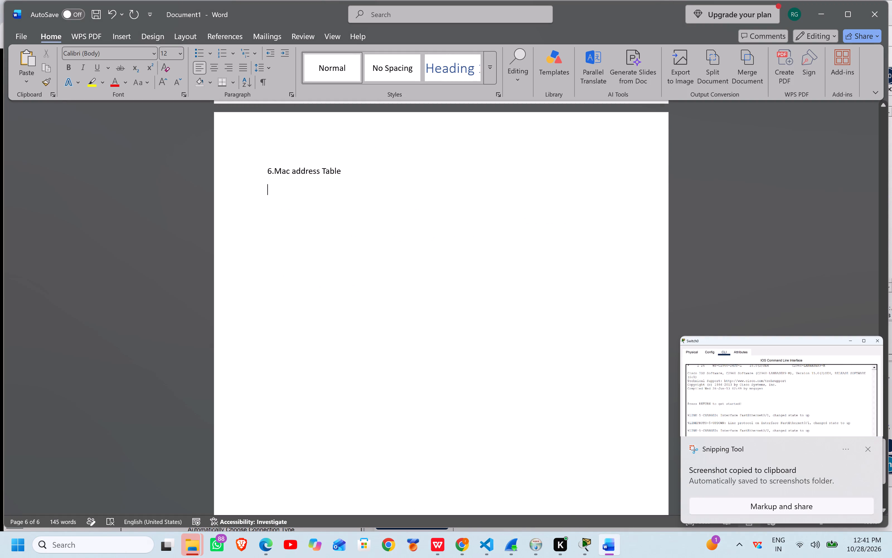
pyautogui.hotkey('ctrl', 'v')
pyautogui.scroll(-5, 307, 230)
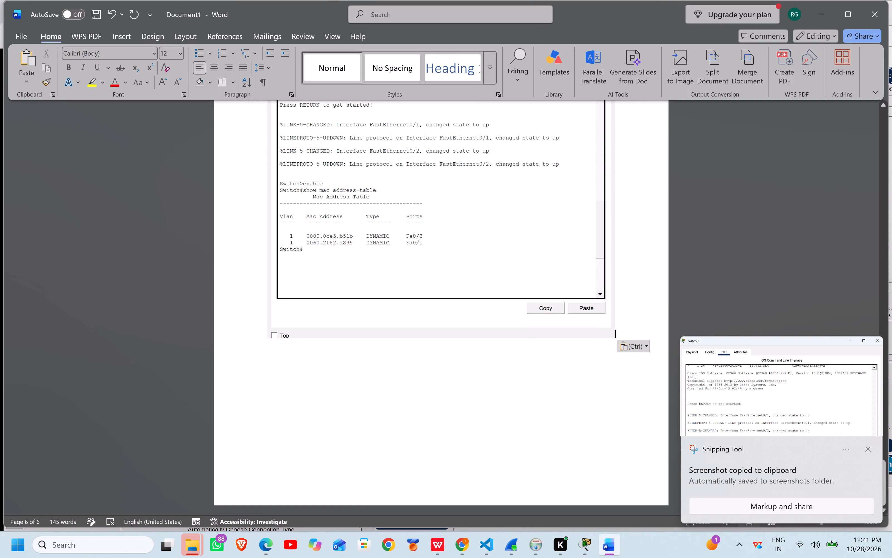
# Add blank lines below the Switch0 CLI screenshot until the cursor sits on a new page.
pyautogui.scroll(-1, 307, 230)
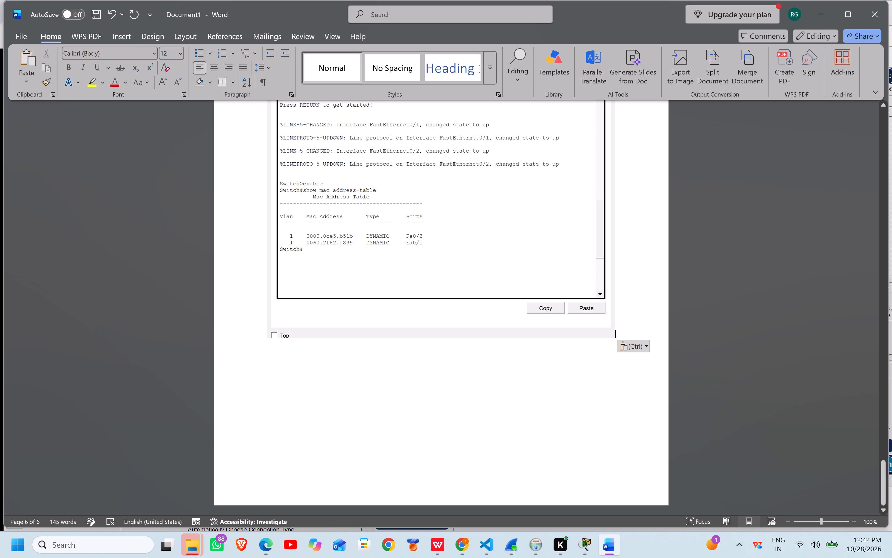
pyautogui.press('Return')
pyautogui.press('Return')
pyautogui.press('Return')
pyautogui.press('Return')
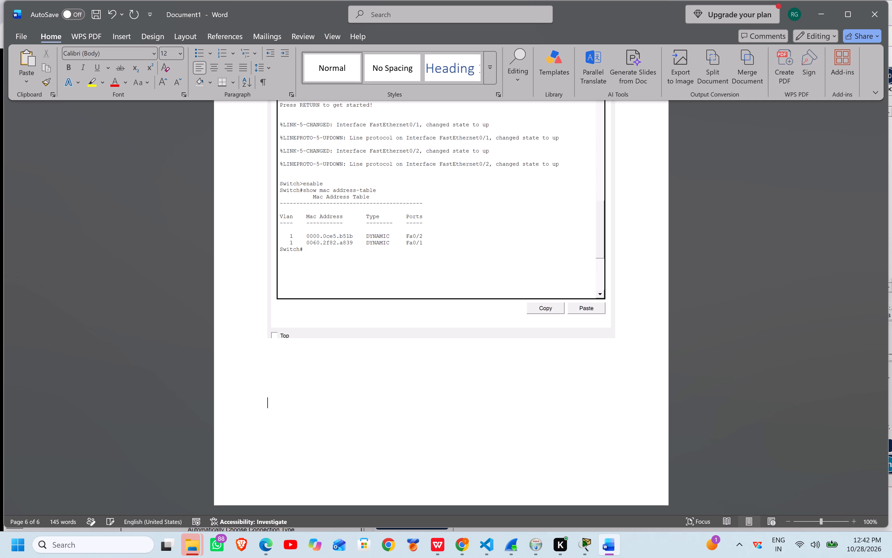
pyautogui.press('Return')
pyautogui.press('Return')
pyautogui.press('Return')
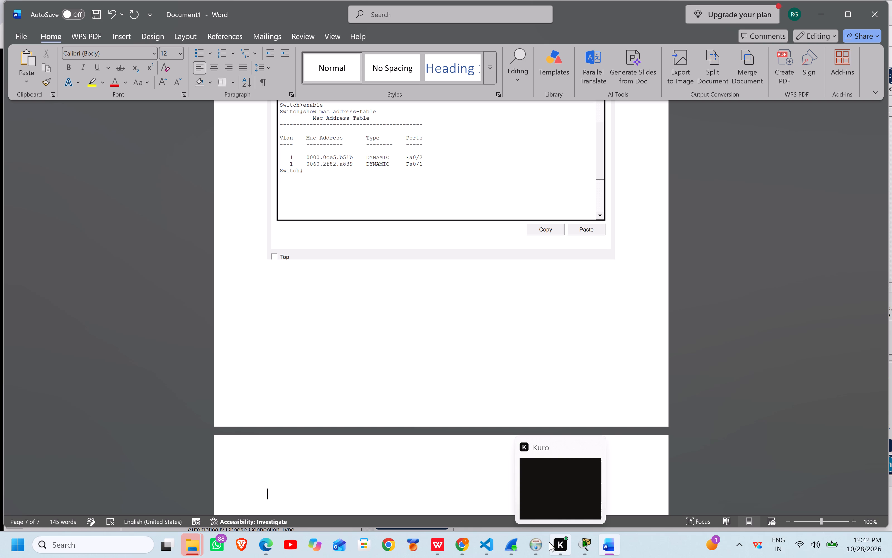
pyautogui.click(467, 550)
pyautogui.scroll(-7, 500, 358)
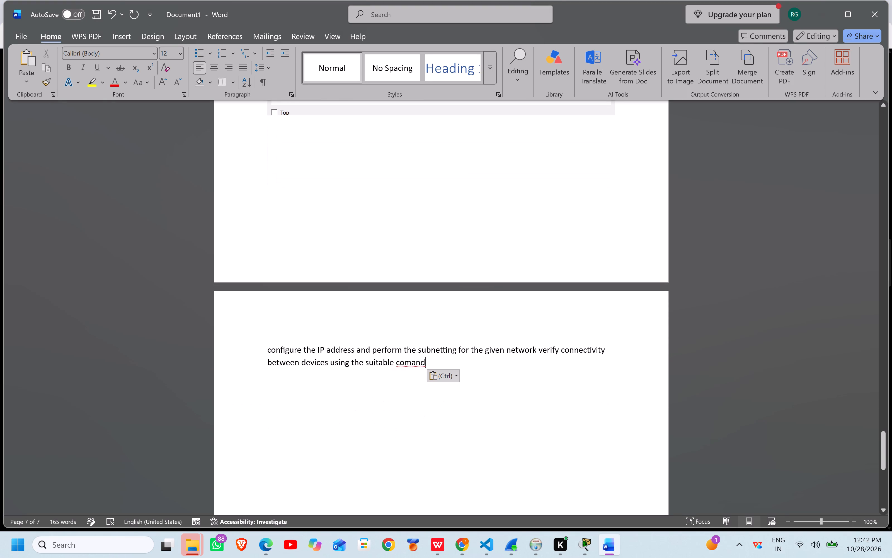
# Insert the question number "Q3" followed by a space before the pasted question text.
pyautogui.click(268, 353)
pyautogui.write('Q#')
pyautogui.press('BackSpace')
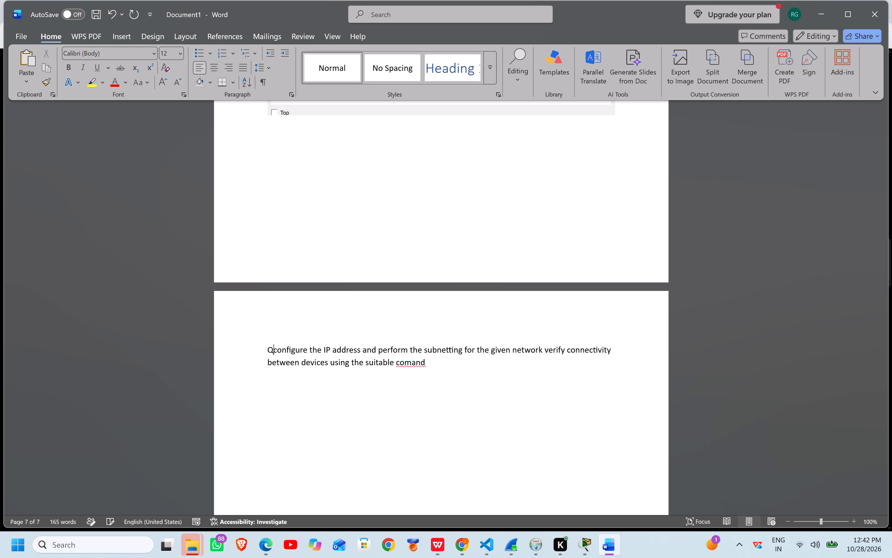
pyautogui.press('2')
pyautogui.press('BackSpace')
pyautogui.press('3')
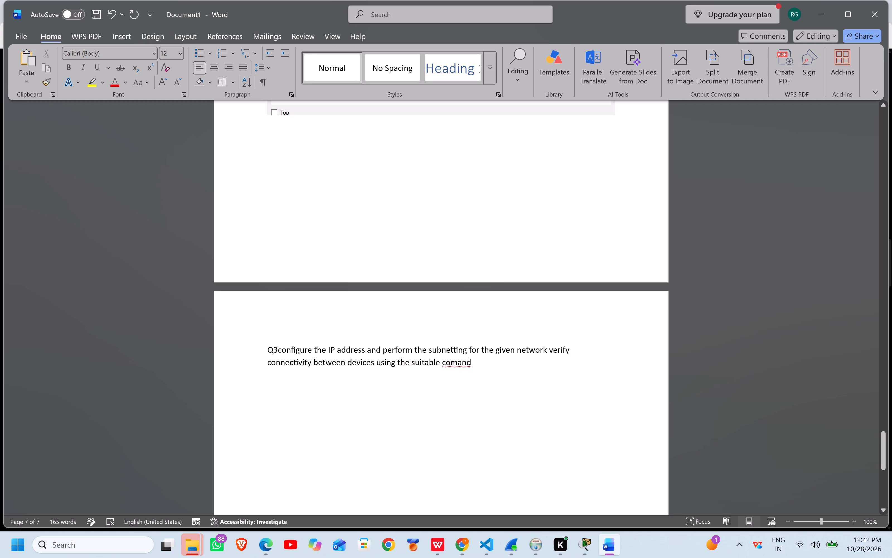
pyautogui.press('space')
# Correct "comand" to "command" in the Q3 question, end it with a period and add two new lines below.
pyautogui.click(486, 362)
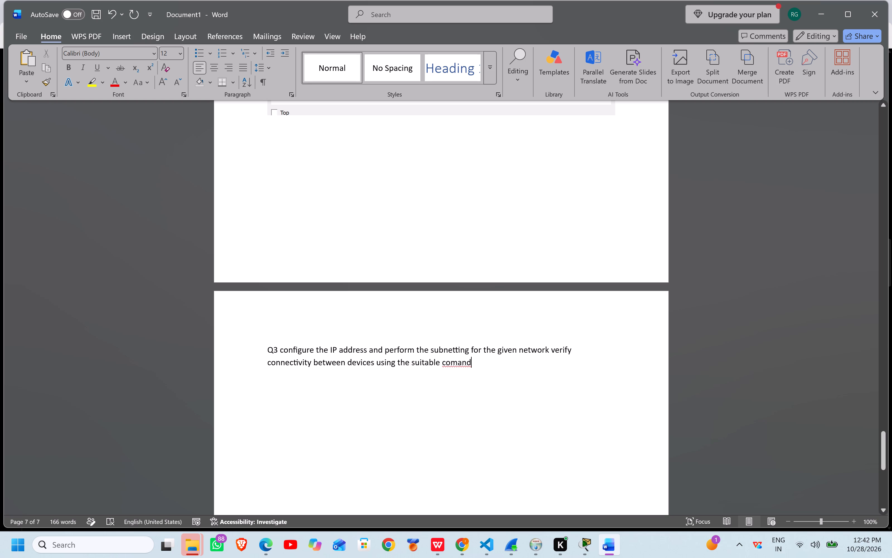
pyautogui.click(458, 362)
pyautogui.press('m')
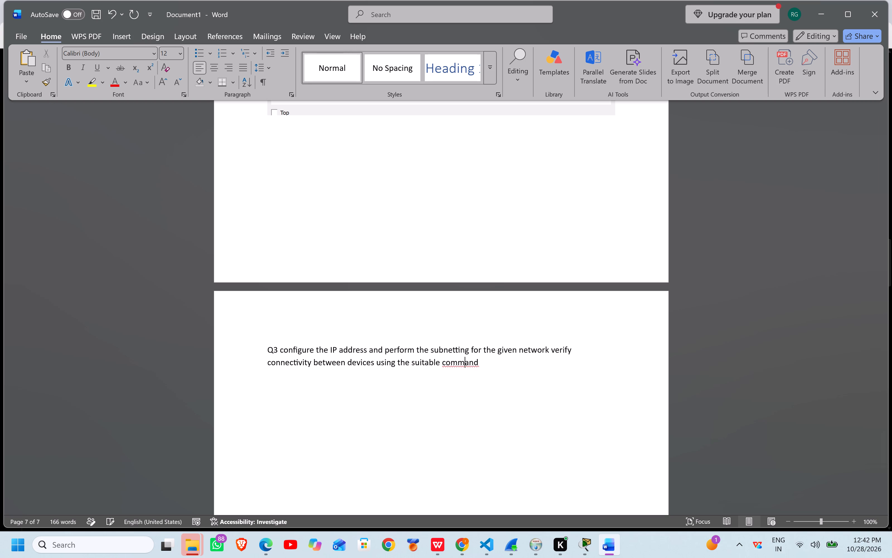
pyautogui.click(505, 367)
pyautogui.press('.')
pyautogui.press('Return')
pyautogui.press('Return')
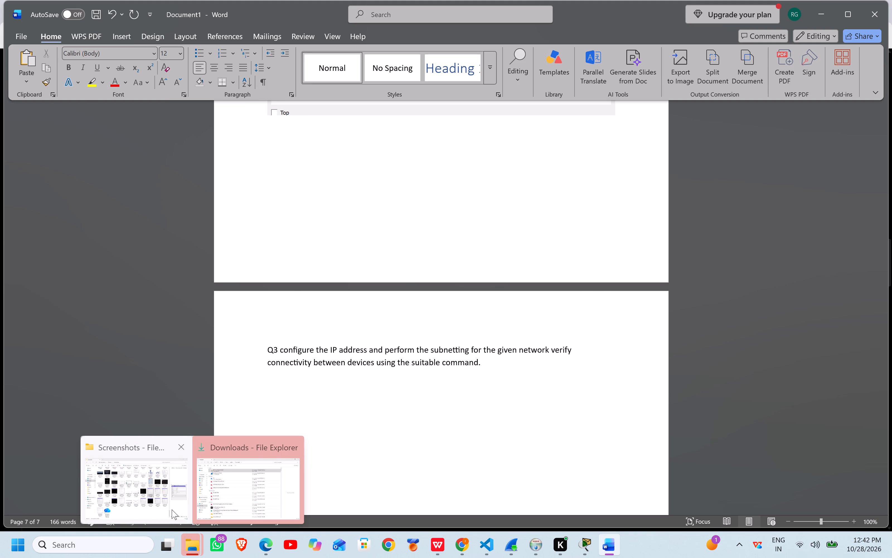
# Add the heading "Network Topology" below the Q3 question text, followed by a new line.
pyautogui.click(172, 509)
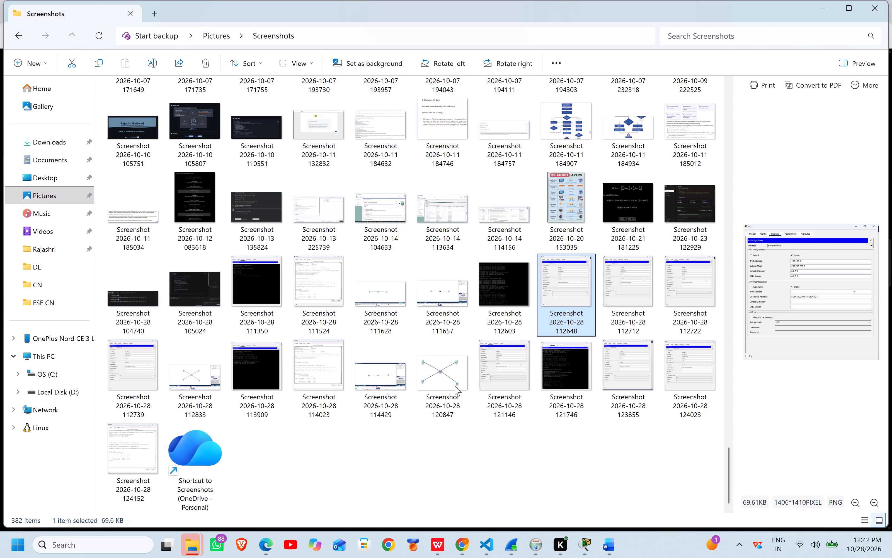
pyautogui.click(614, 547)
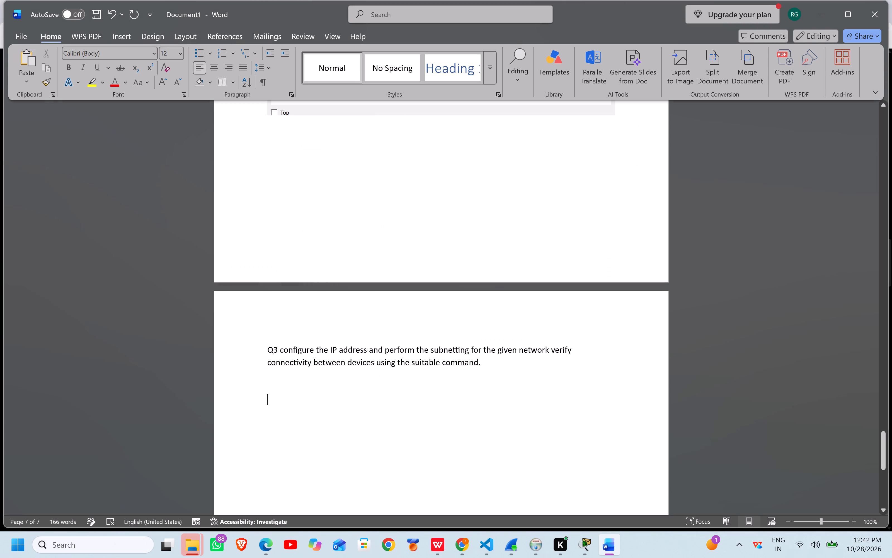
pyautogui.write('Network Topolofy')
pyautogui.press('space')
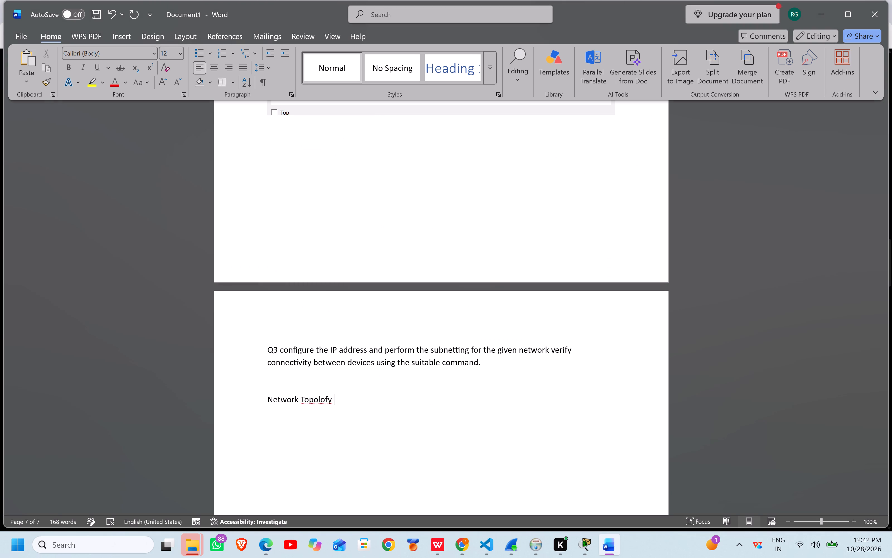
pyautogui.press('BackSpace')
pyautogui.press('BackSpace')
pyautogui.press('BackSpace')
pyautogui.press('BackSpace')
pyautogui.press('BackSpace')
pyautogui.write('logy')
pyautogui.press('Return')
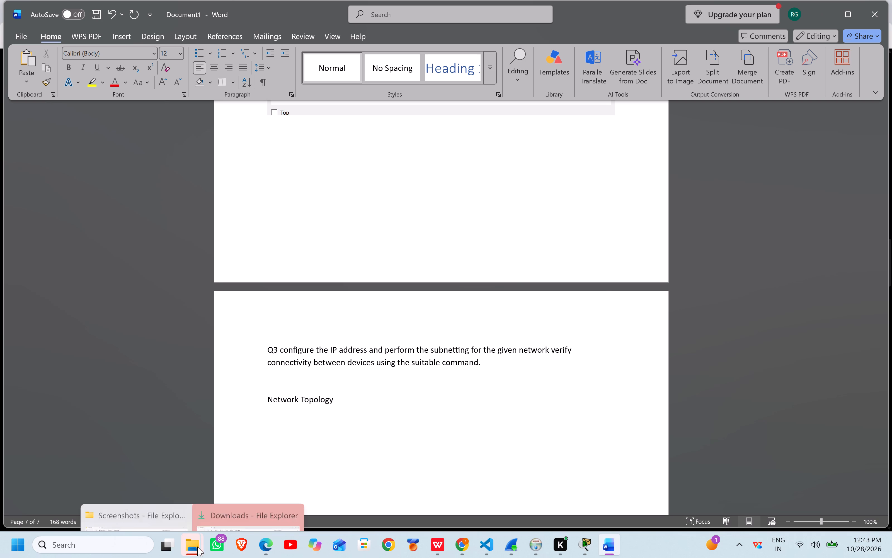
pyautogui.click(171, 512)
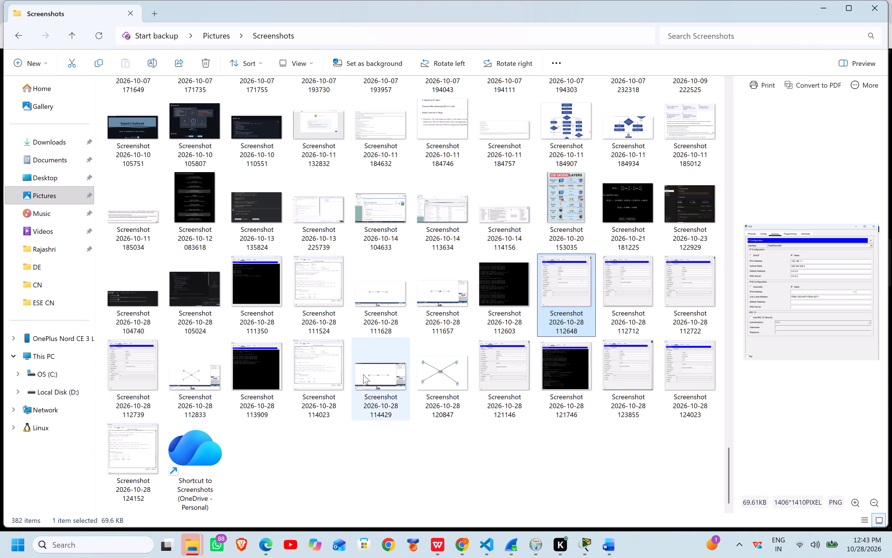
pyautogui.moveTo(432, 371); pyautogui.dragTo(451, 416)
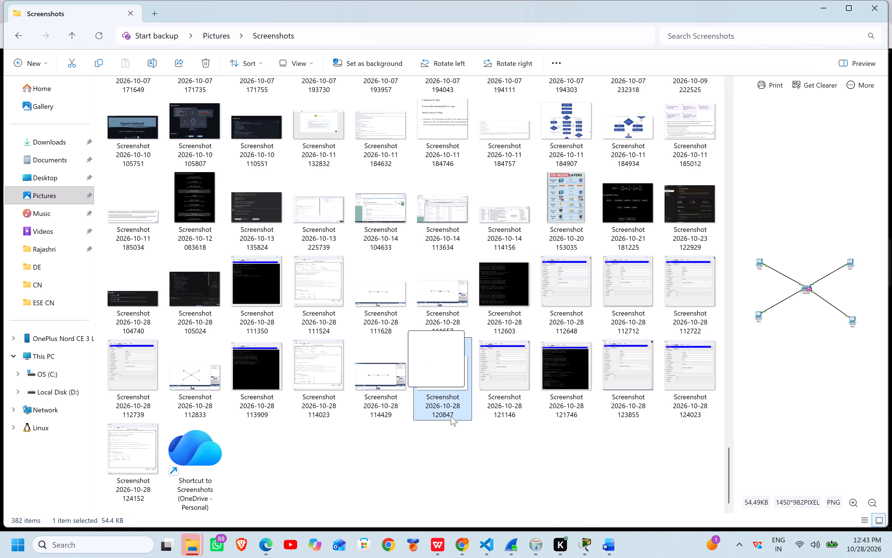
pyautogui.moveTo(451, 416); pyautogui.dragTo(319, 436)
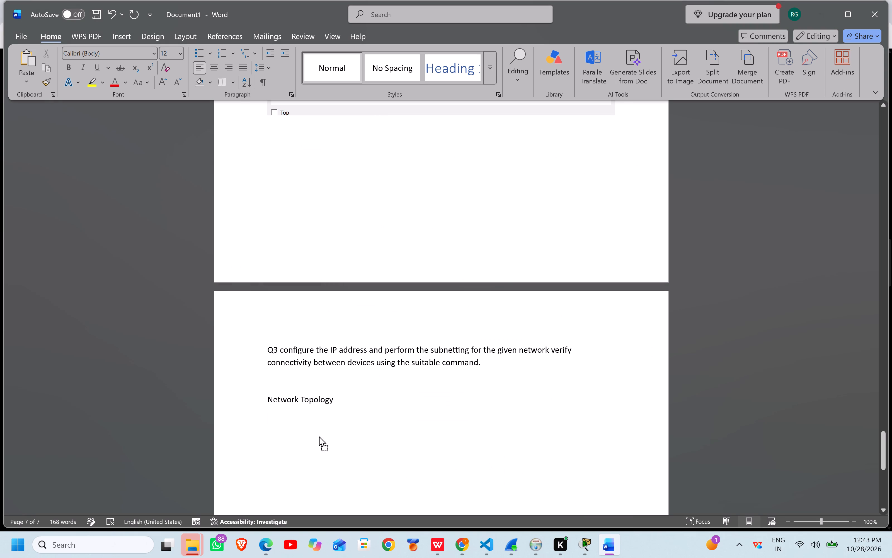
pyautogui.moveTo(319, 436); pyautogui.dragTo(302, 425)
# Add blank lines below the topology image until the cursor sits near the top of a new page.
pyautogui.scroll(-2, 302, 425)
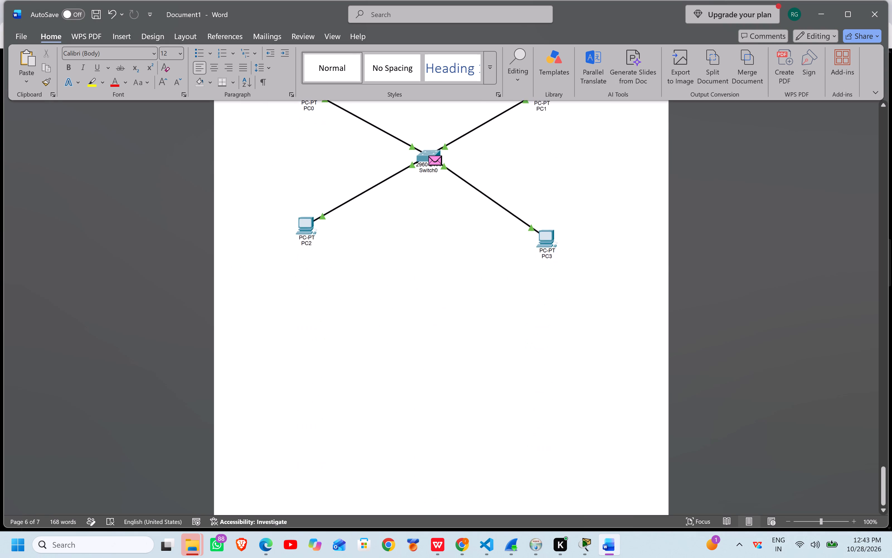
pyautogui.scroll(-3, 302, 425)
pyautogui.press('Return')
pyautogui.press('Return')
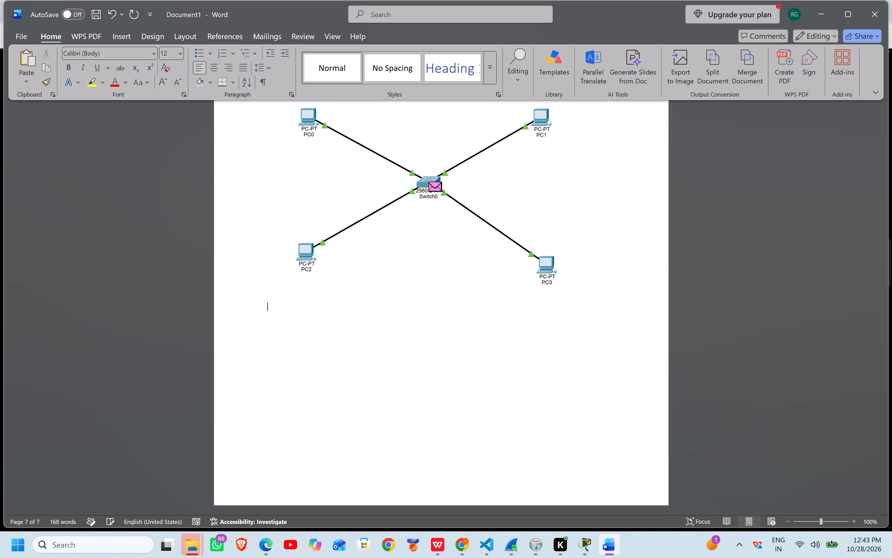
pyautogui.press('Return')
pyautogui.press('BackSpace')
pyautogui.click(591, 332)
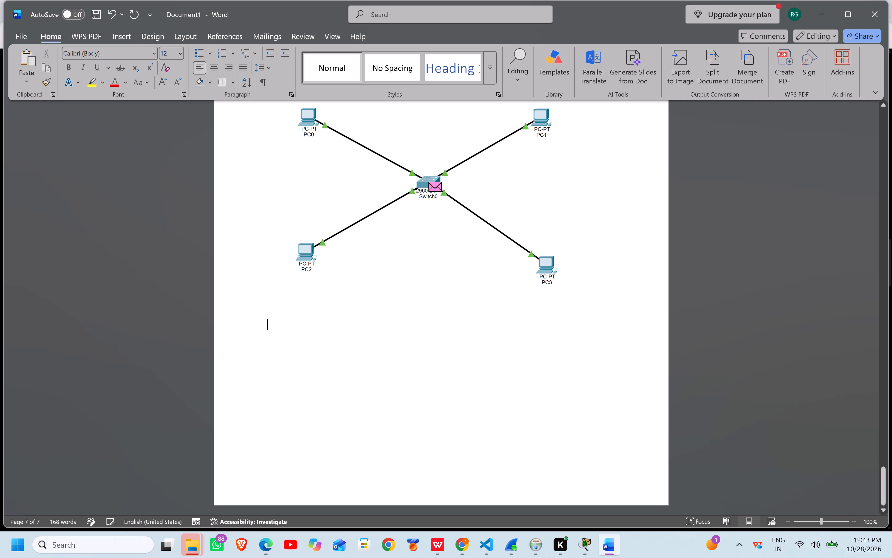
pyautogui.press('Return')
pyautogui.press('Return')
pyautogui.press('Return')
pyautogui.press('Return')
pyautogui.press('Return')
pyautogui.press('Return')
pyautogui.press('Return')
pyautogui.press('Return')
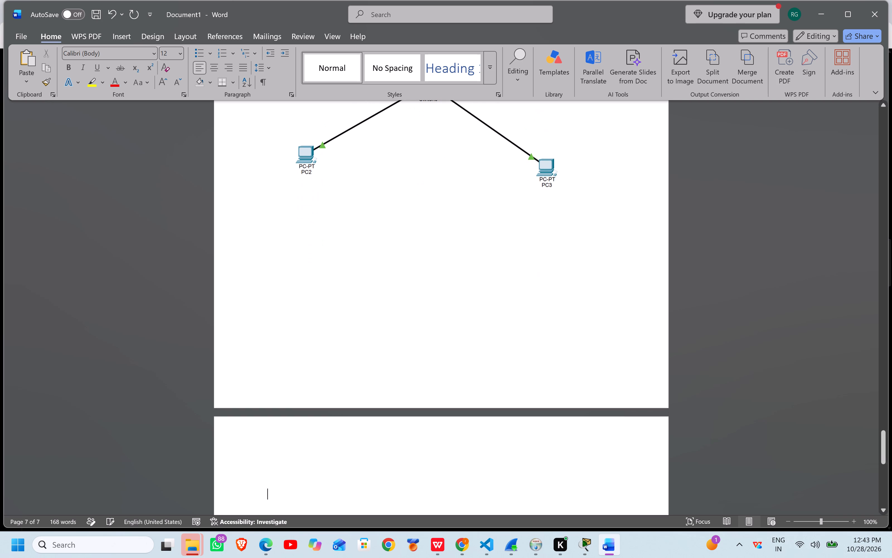
pyautogui.press('BackSpace')
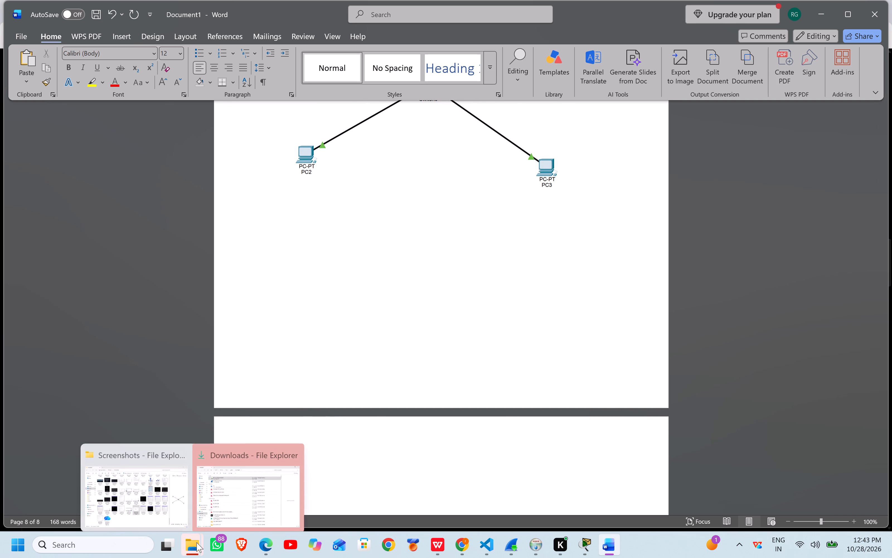
# Examine the 2026-10-28 IP configuration and Switch0 CLI screenshots in the Screenshots folder for an image suited to Q3.
pyautogui.click(154, 489)
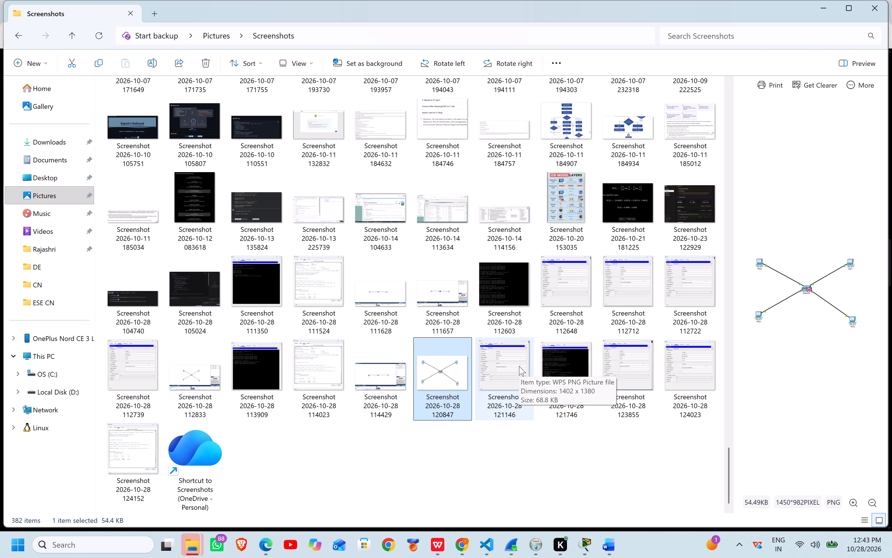
pyautogui.click(519, 366)
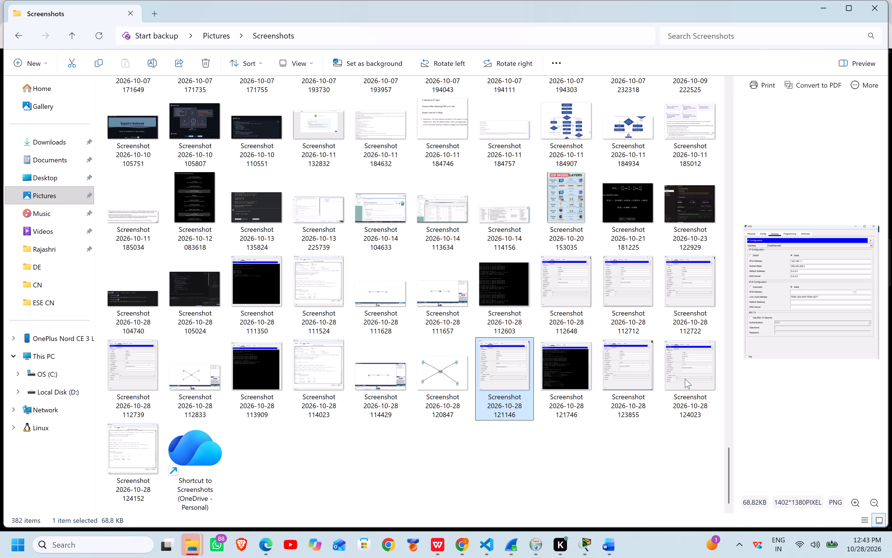
pyautogui.click(709, 363)
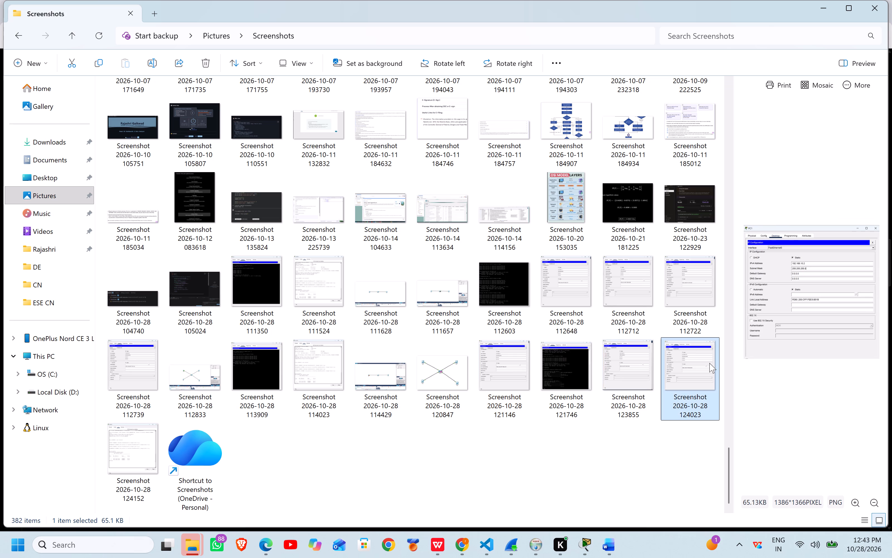
pyautogui.click(656, 363)
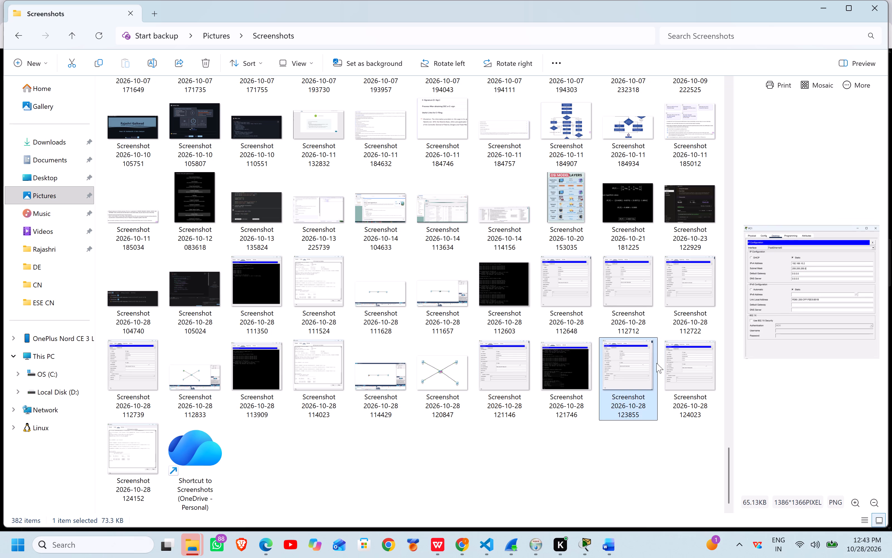
pyautogui.click(157, 460)
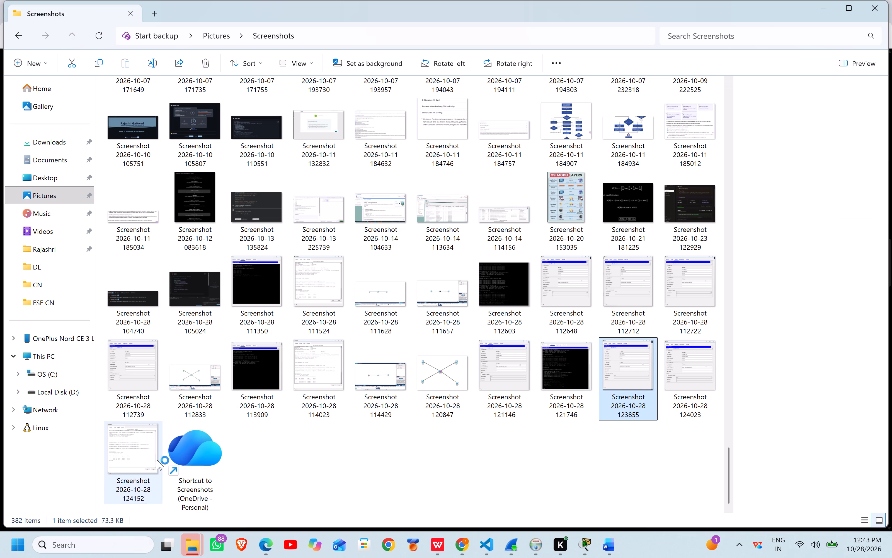
pyautogui.click(134, 449)
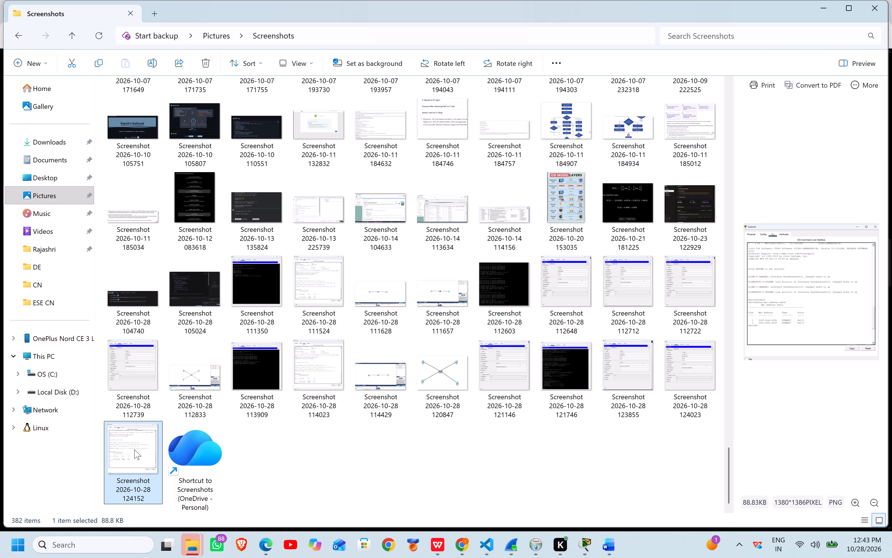
pyautogui.doubleClick(134, 449)
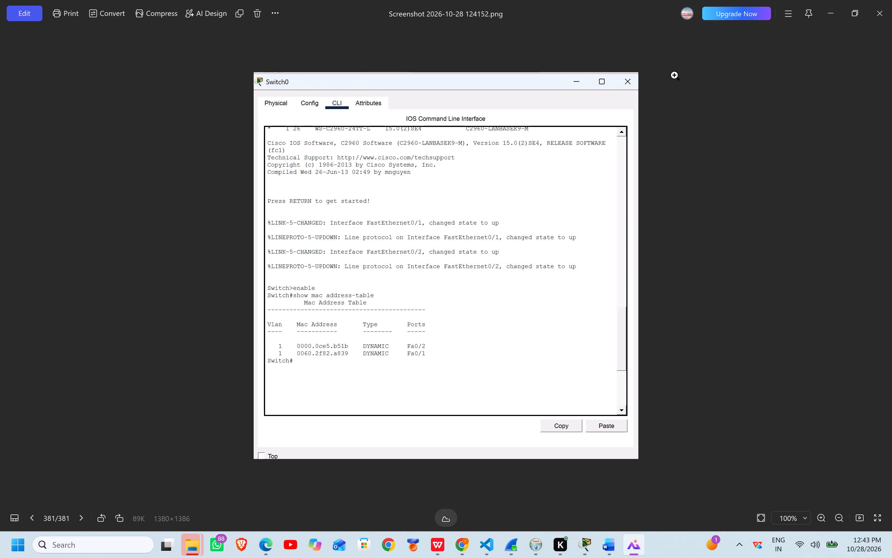
pyautogui.click(629, 84)
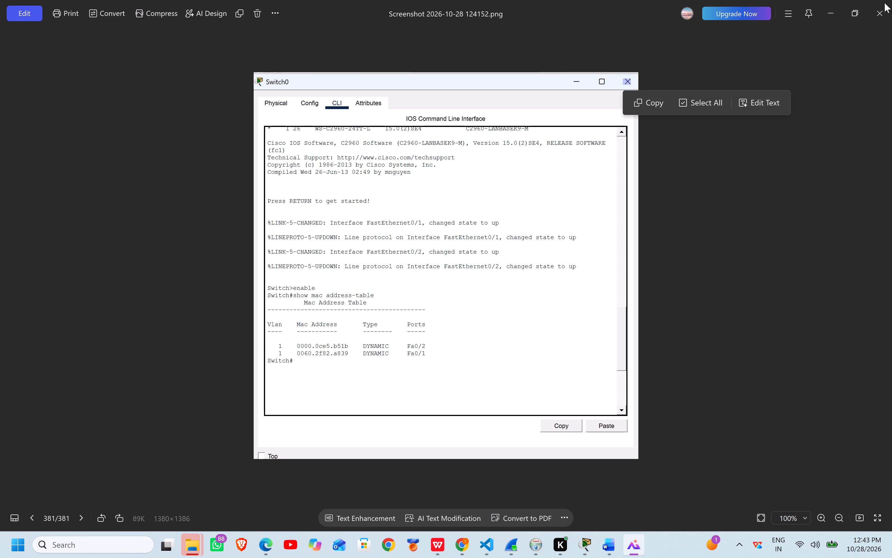
pyautogui.click(880, 10)
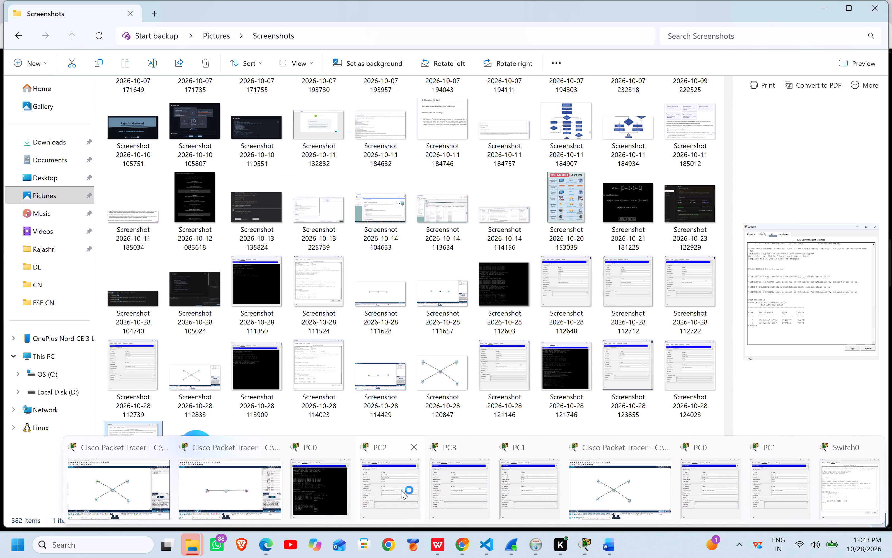
# In the Packet Tracer project "Q3Configure ip addressing", set PC0's IPv4 subnet mask to 255.255.255.128.
pyautogui.click(610, 497)
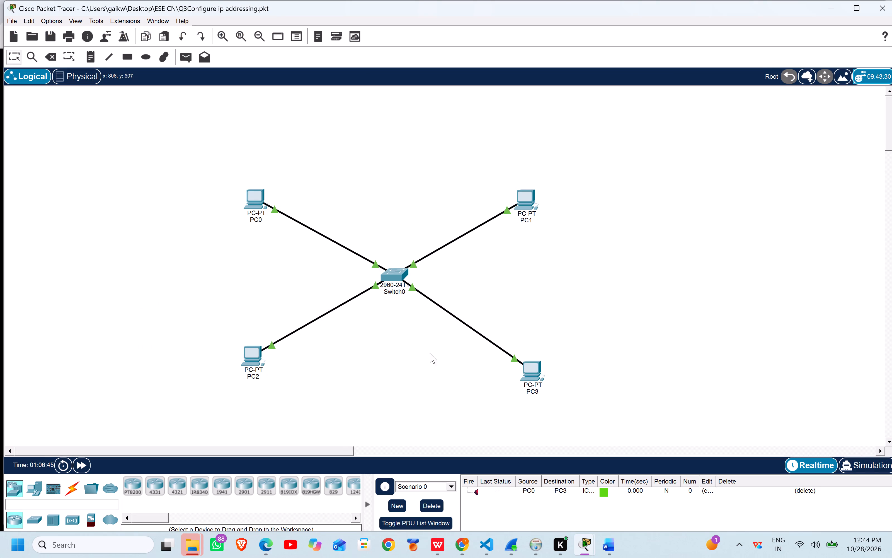
pyautogui.click(247, 195)
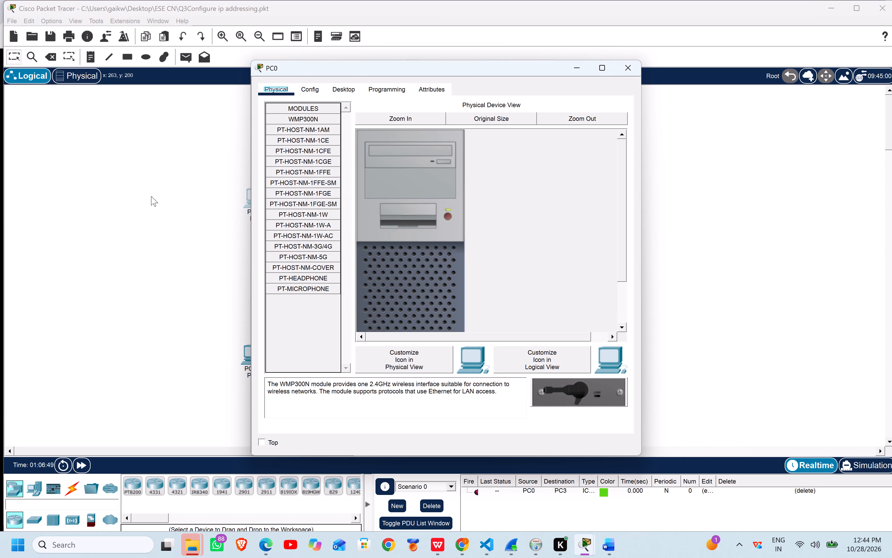
pyautogui.click(300, 86)
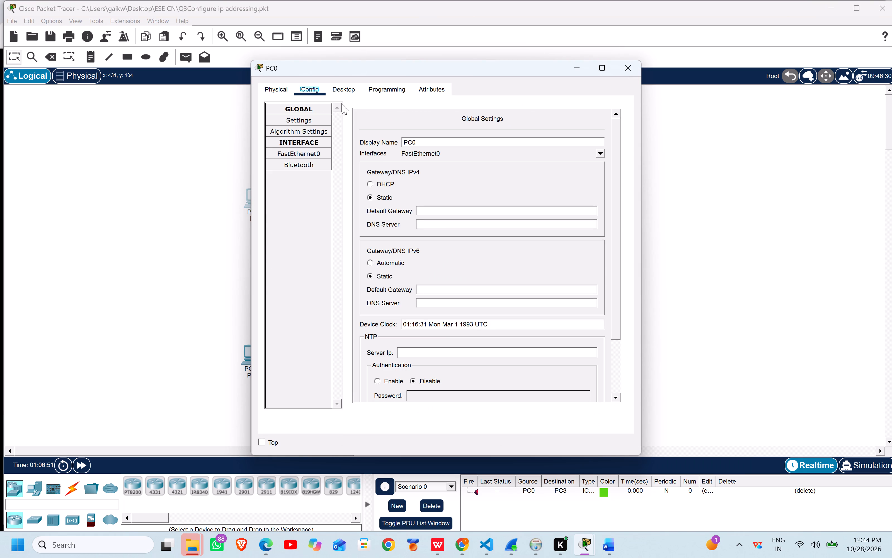
pyautogui.click(347, 91)
pyautogui.click(323, 140)
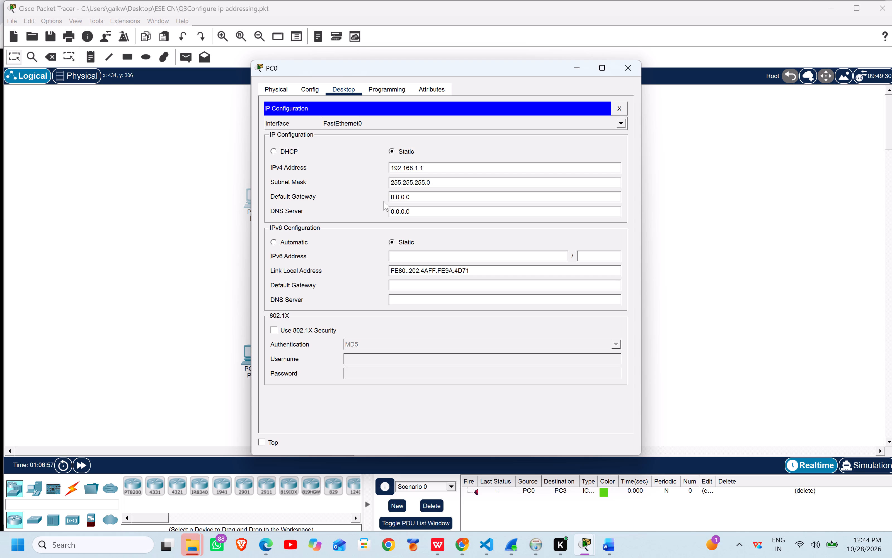
pyautogui.click(450, 184)
pyautogui.press('BackSpace')
pyautogui.press('1')
pyautogui.press('2')
pyautogui.press('8')
# Capture a screenshot of the PC0 window showing its IP Configuration.
pyautogui.press('Print')
pyautogui.moveTo(254, 61); pyautogui.dragTo(544, 343)
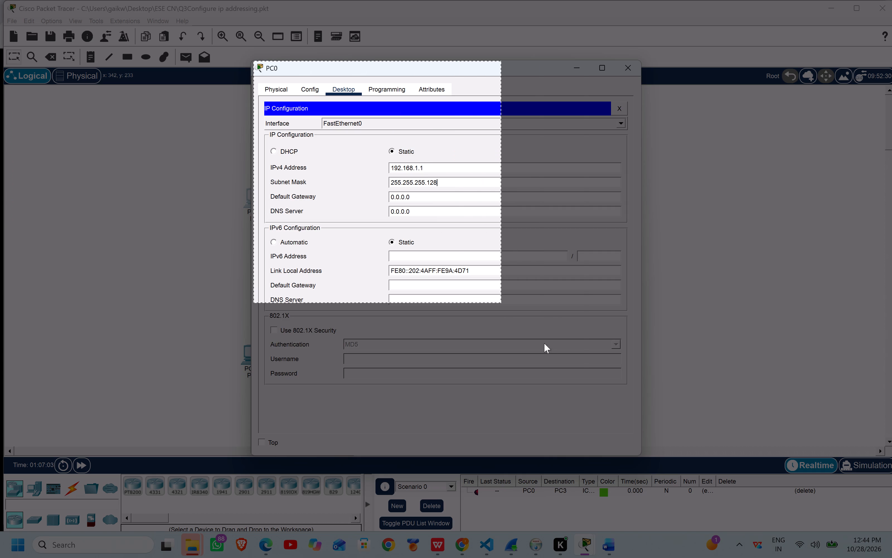
pyautogui.moveTo(544, 343); pyautogui.dragTo(644, 444)
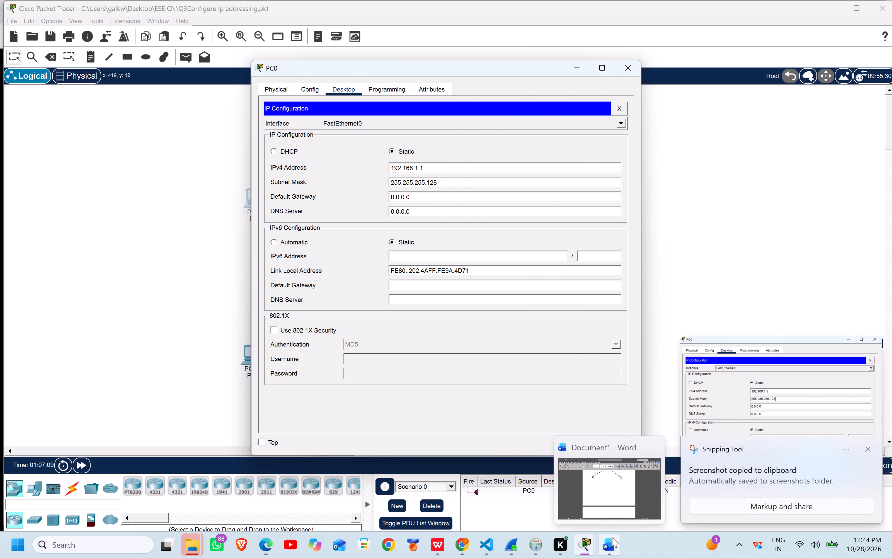
# Switch to the Word document and add the label "IP Address:" on the new page, followed by a new line.
pyautogui.click(612, 537)
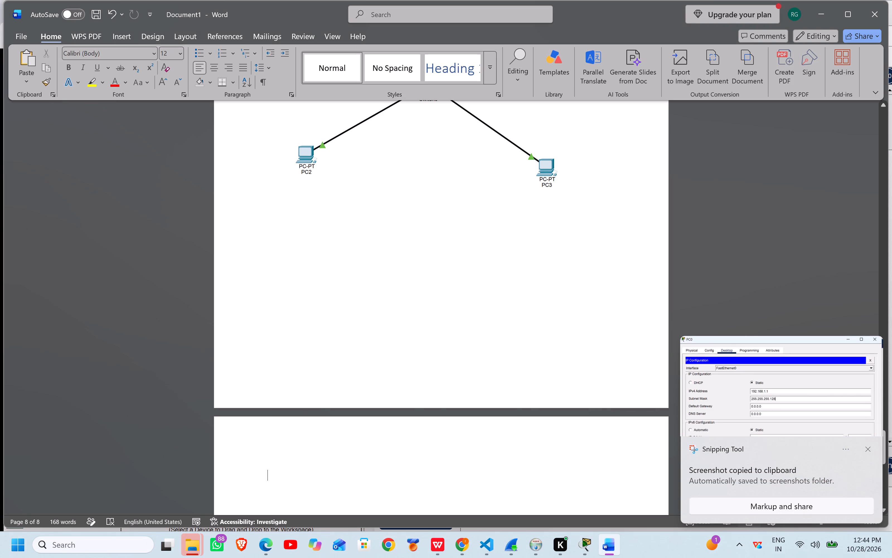
pyautogui.write('IP')
pyautogui.press('space')
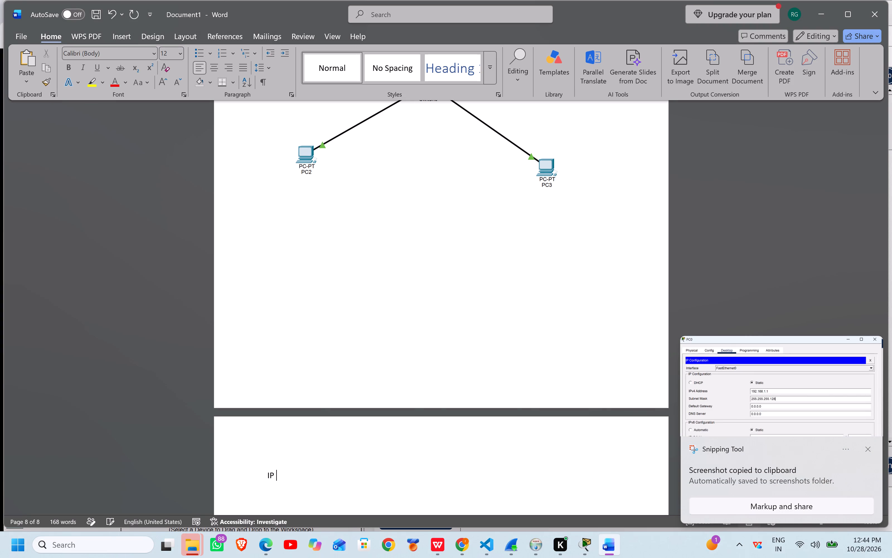
pyautogui.write('Addreaa')
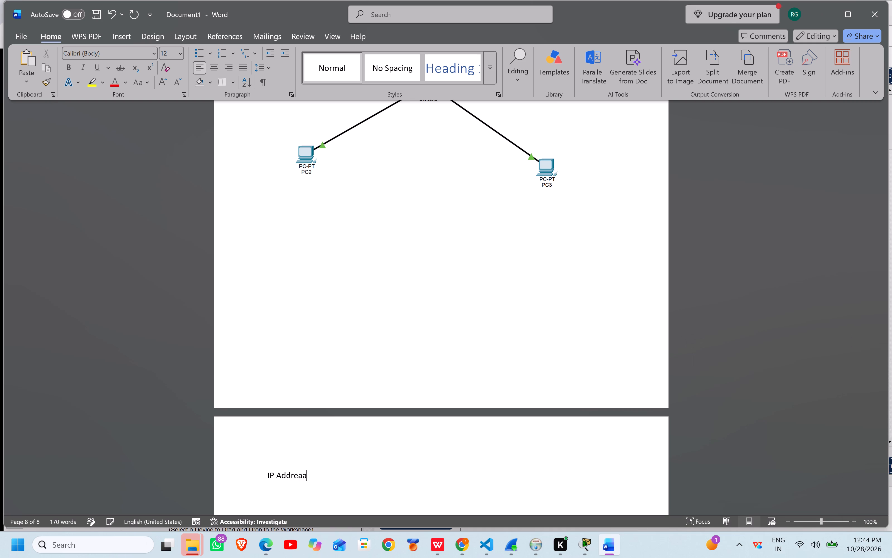
pyautogui.press('space')
pyautogui.press('BackSpace')
pyautogui.press('BackSpace')
pyautogui.press('BackSpace')
pyautogui.write('ss')
pyautogui.hotkey('shift', ':')
pyautogui.press('Return')
# Paste the captured PC0 IP Configuration screenshot below the "IP Address:" label.
pyautogui.scroll(-1, 426, 465)
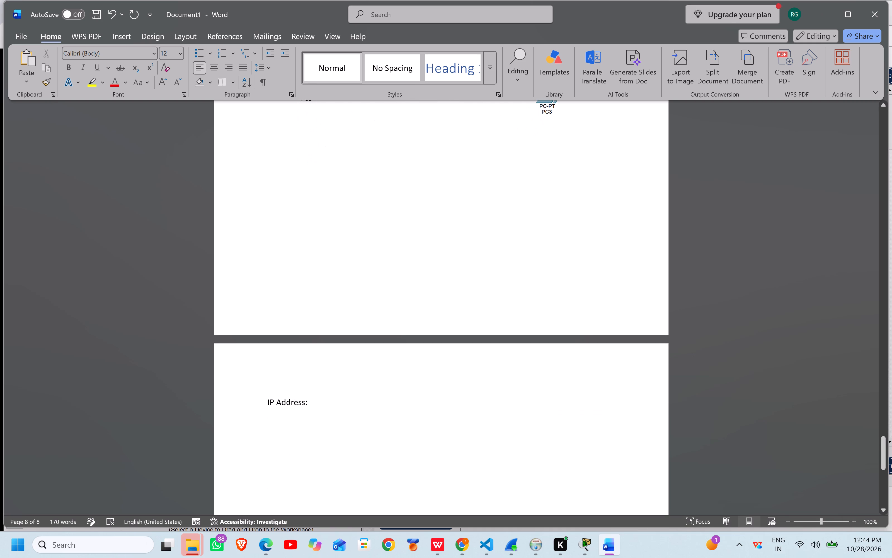
pyautogui.hotkey('ctrl', 'v')
pyautogui.scroll(-1, 426, 465)
pyautogui.click(445, 416)
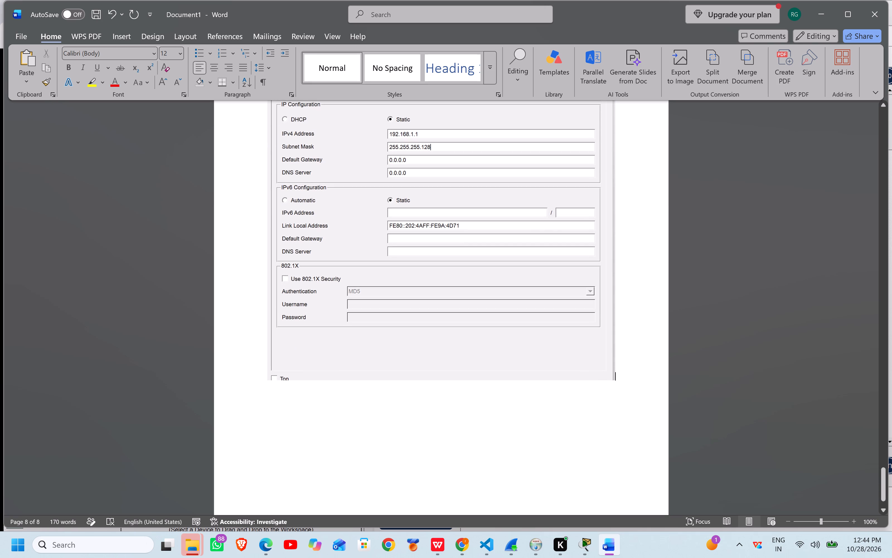
# Add blank lines below the IP configuration image to reach a new page and enter the heading "Connectivity Check :" there.
pyautogui.press('Return')
pyautogui.press('Return')
pyautogui.press('Return')
pyautogui.press('Return')
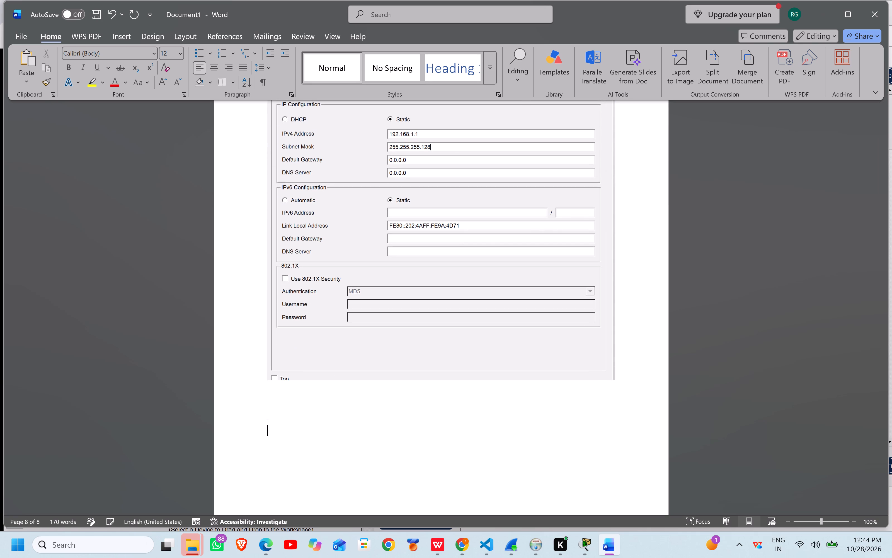
pyautogui.press('Return')
pyautogui.press('Return')
pyautogui.press('Return')
pyautogui.press('Return')
pyautogui.write('Connectivity Check')
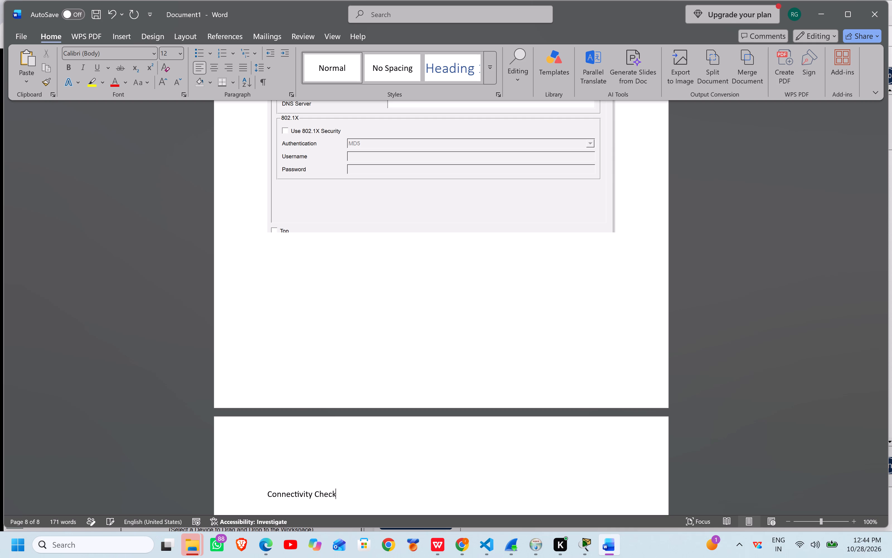
pyautogui.press('space')
pyautogui.hotkey('shift', ':')
pyautogui.press('Return')
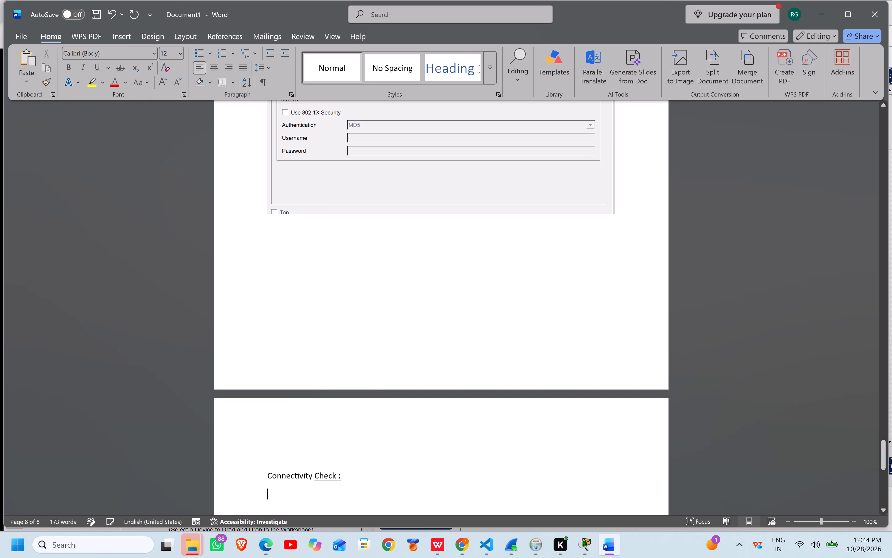
# In the Packet Tracer project "Q3Configure ip addressing", check PC0's Command Prompt for ping output, and close the PC0 window.
pyautogui.scroll(-1, 610, 403)
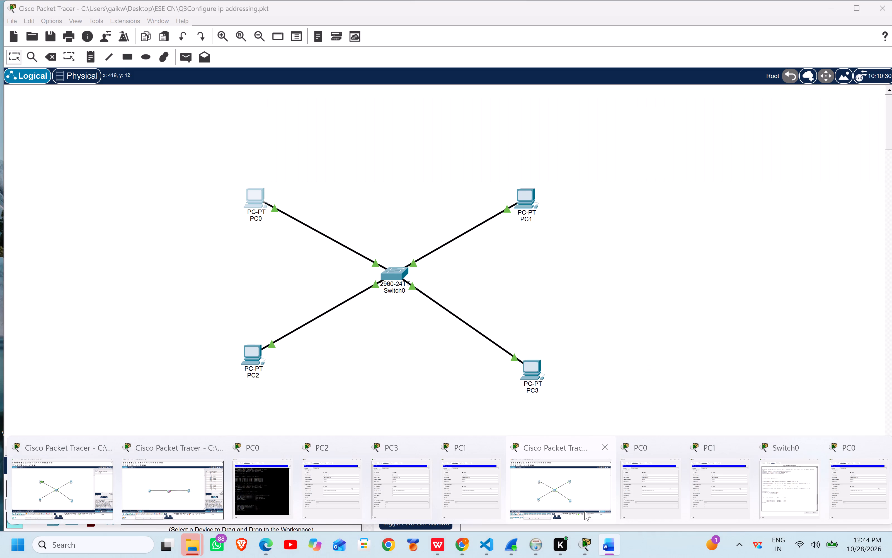
pyautogui.click(584, 511)
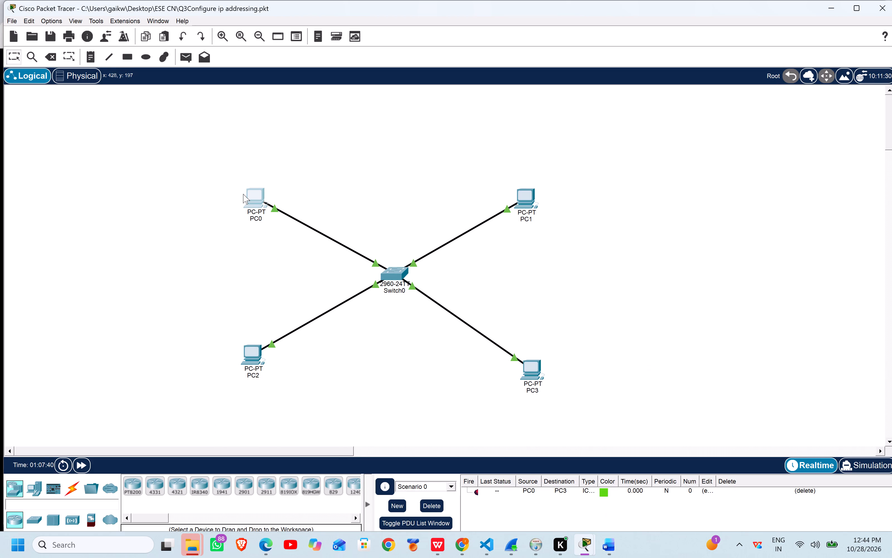
pyautogui.click(243, 194)
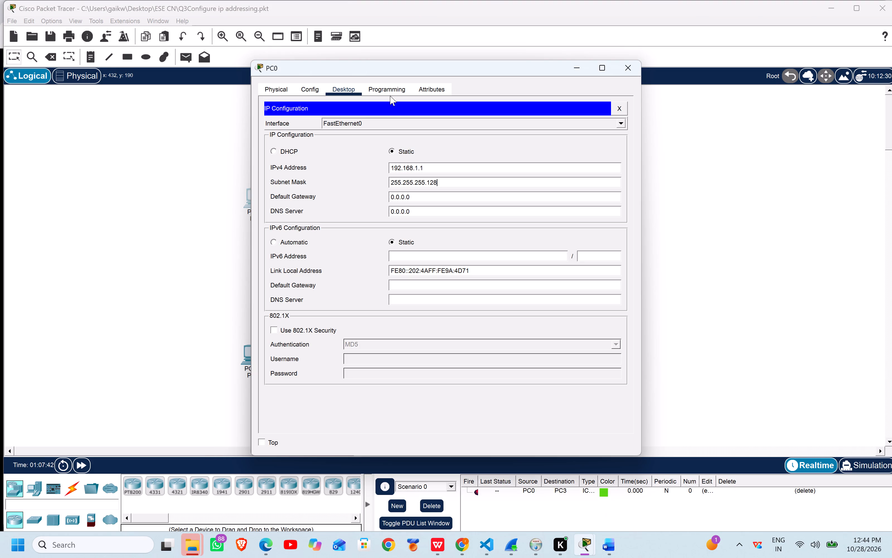
pyautogui.click(392, 89)
pyautogui.click(346, 88)
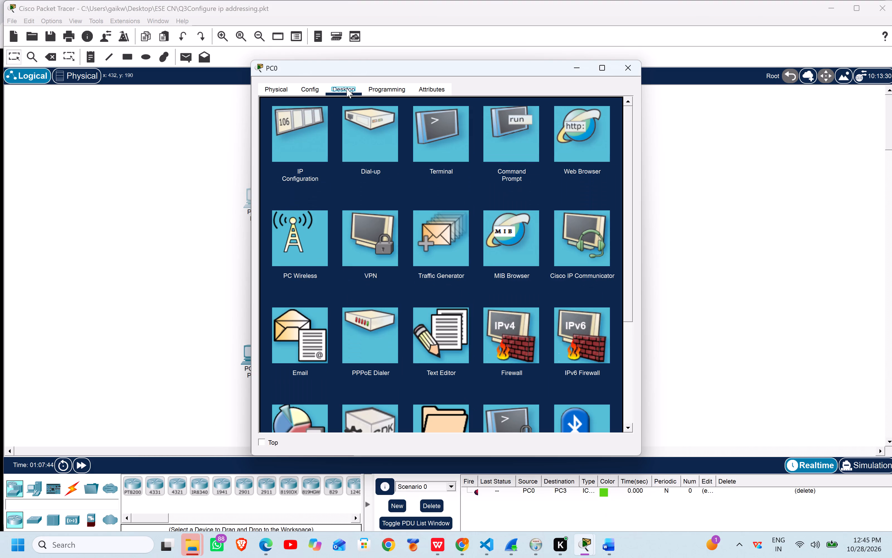
pyautogui.click(501, 130)
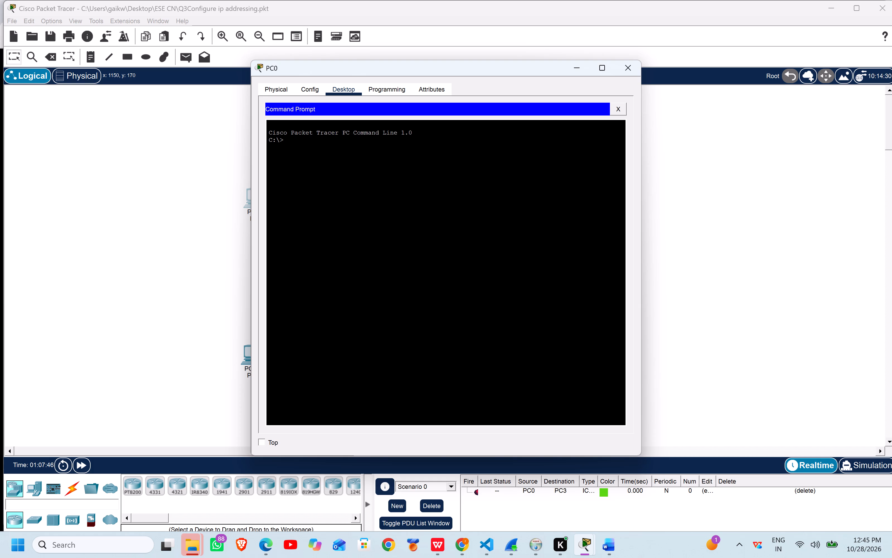
pyautogui.scroll(-2, 472, 283)
pyautogui.scroll(1, 472, 283)
pyautogui.click(638, 75)
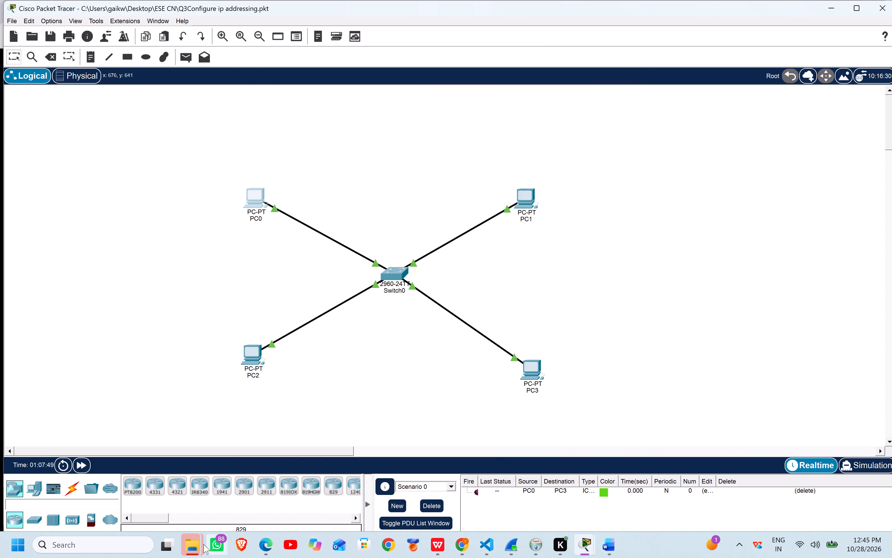
pyautogui.click(157, 505)
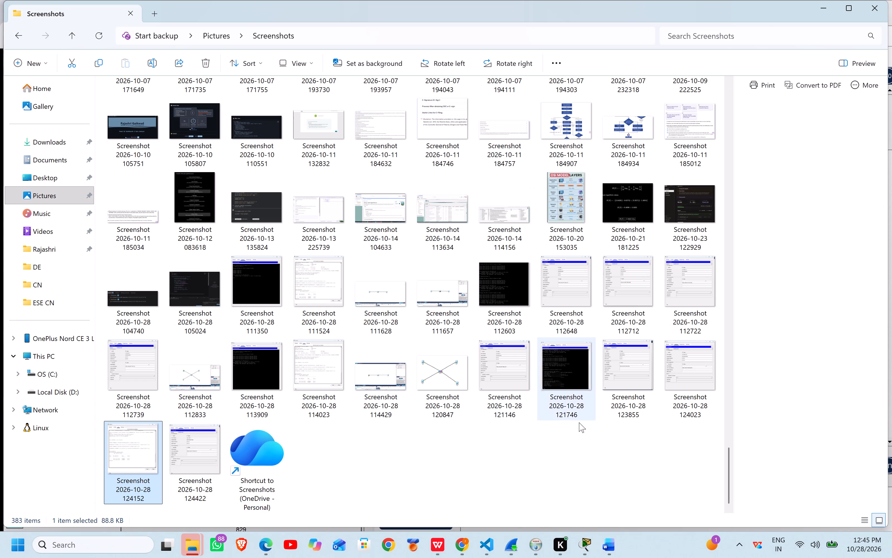
pyautogui.click(563, 365)
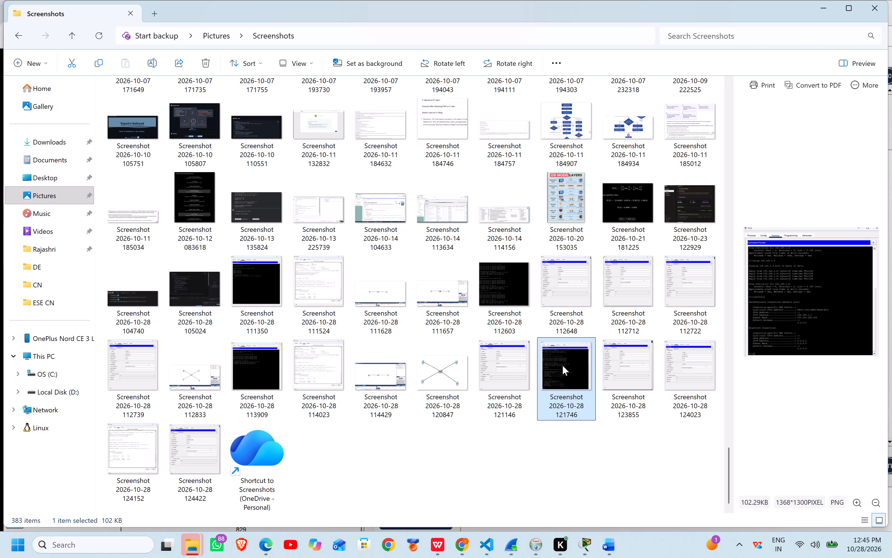
pyautogui.click(563, 365)
pyautogui.moveTo(554, 364); pyautogui.dragTo(566, 429)
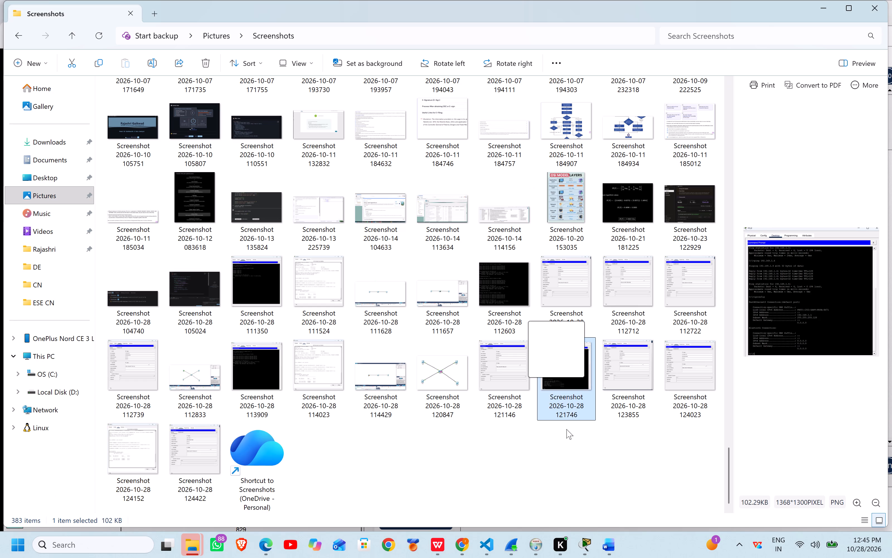
pyautogui.moveTo(566, 429); pyautogui.dragTo(580, 531)
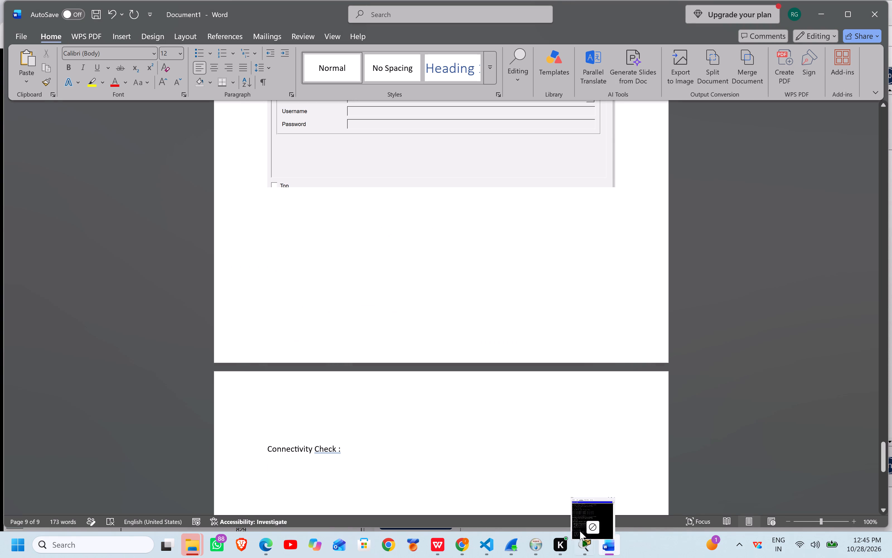
pyautogui.moveTo(580, 531); pyautogui.dragTo(324, 471)
pyautogui.scroll(-7, 324, 471)
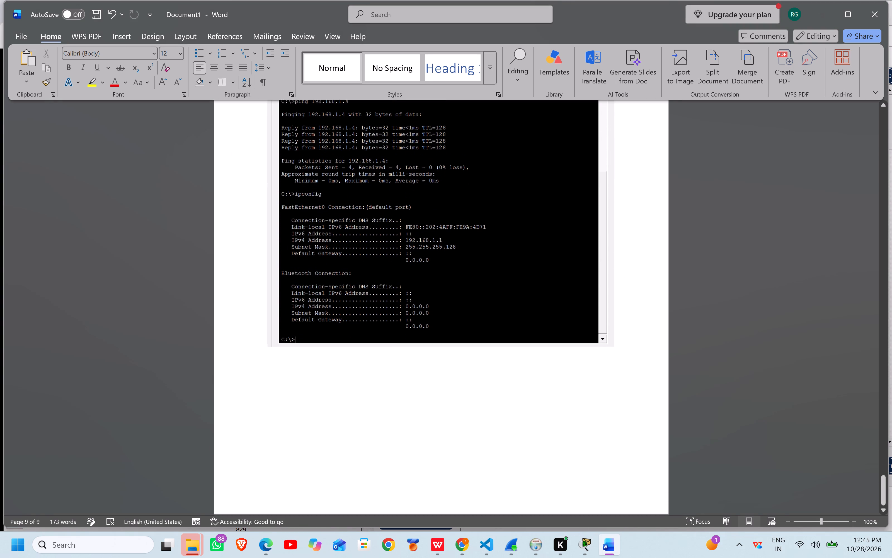
pyautogui.scroll(-1, 324, 471)
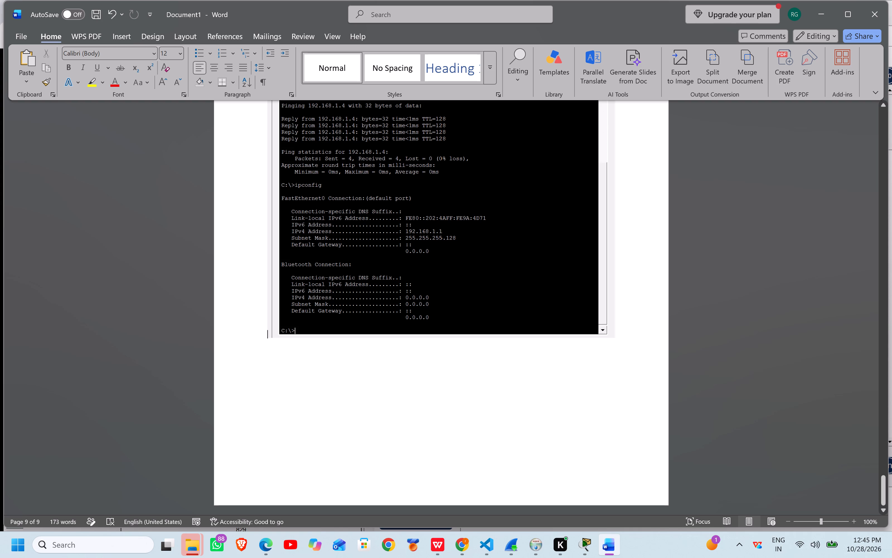
# Add blank lines after the Command Prompt image until the cursor sits near the top of a new page.
pyautogui.scroll(1, 369, 399)
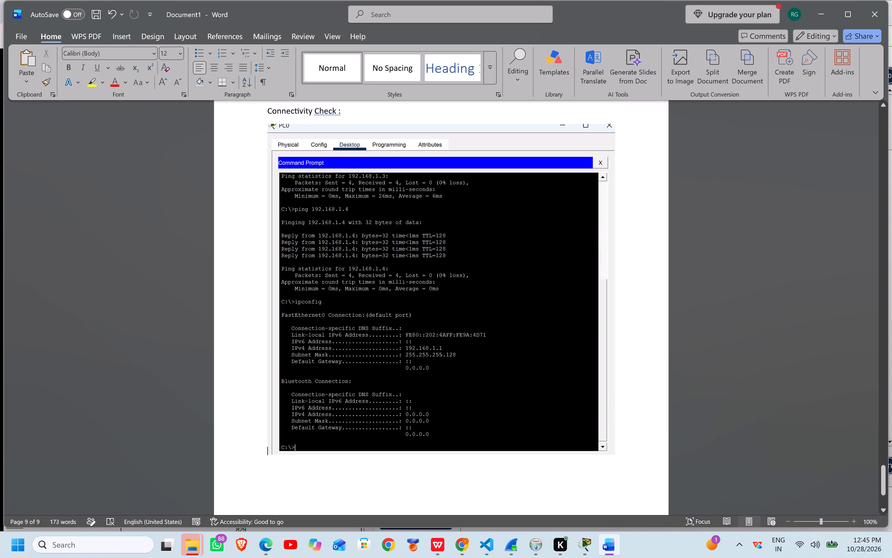
pyautogui.scroll(2, 369, 399)
pyautogui.scroll(-3, 369, 399)
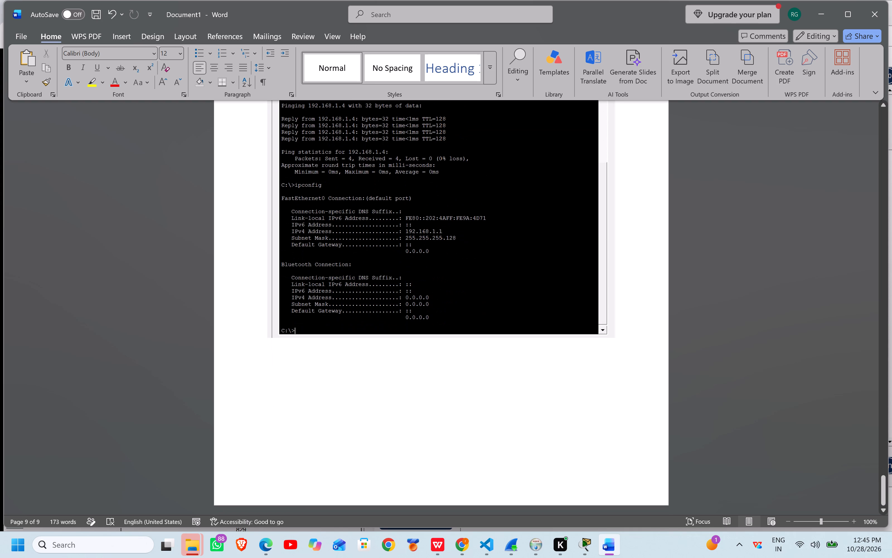
pyautogui.scroll(-2, 377, 391)
pyautogui.click(623, 344)
pyautogui.click(617, 349)
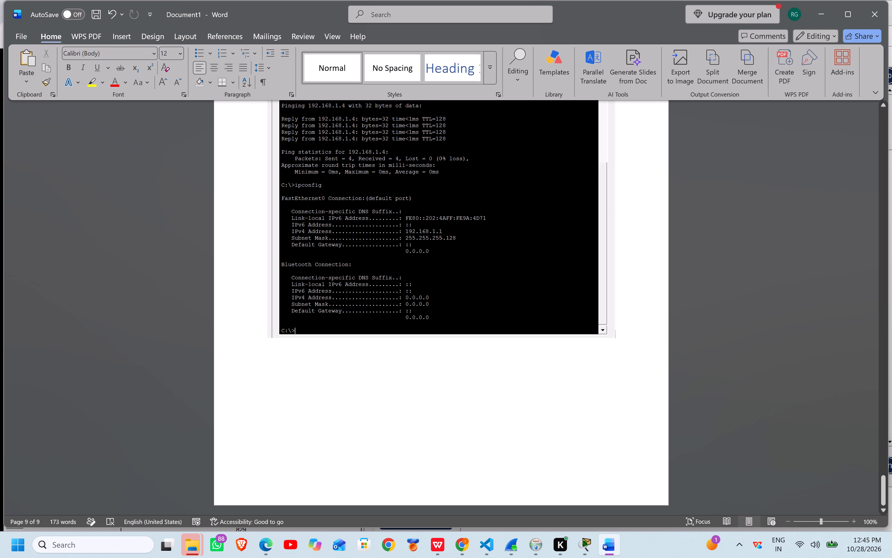
pyautogui.press('Return')
pyautogui.press('Return')
pyautogui.press('Return')
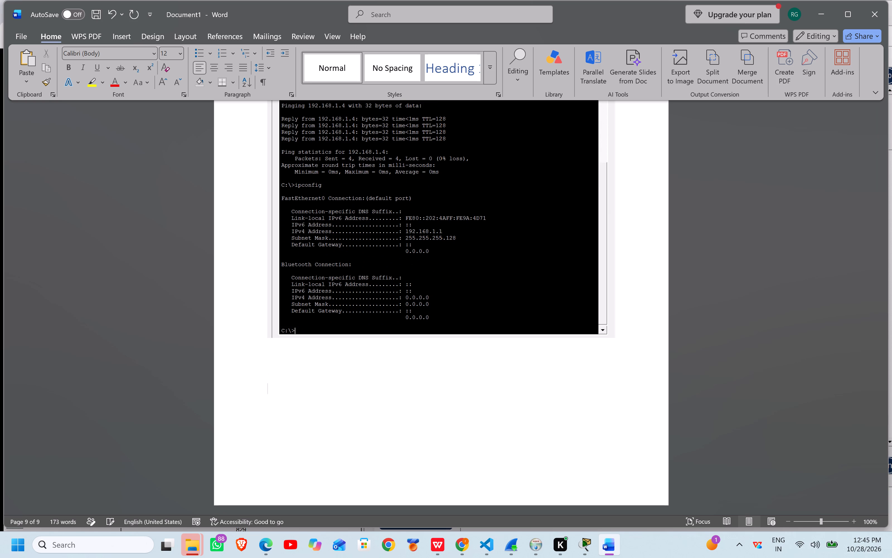
pyautogui.press('Return')
pyautogui.press('Return')
pyautogui.press('Return')
pyautogui.press('Return')
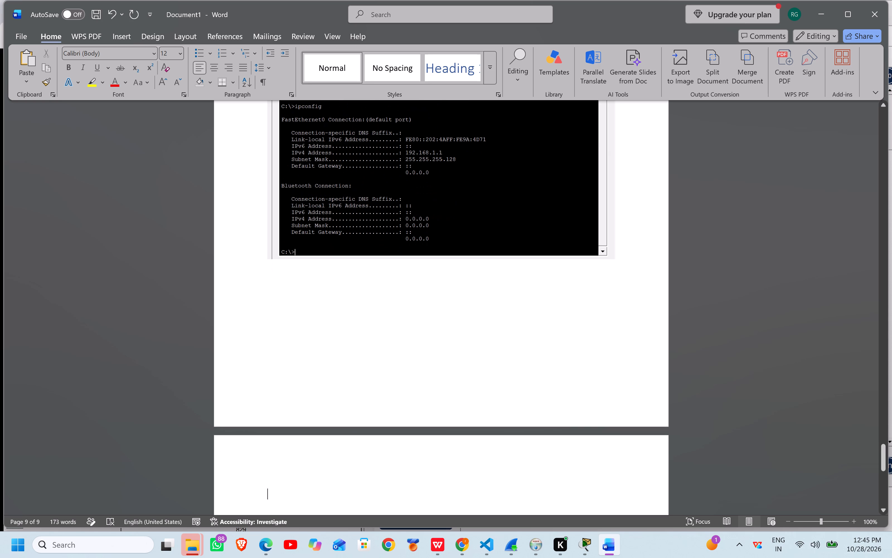
# Enter the heading "Mac Table :" on the new page, followed by a new line.
pyautogui.write('Mac')
pyautogui.press('space')
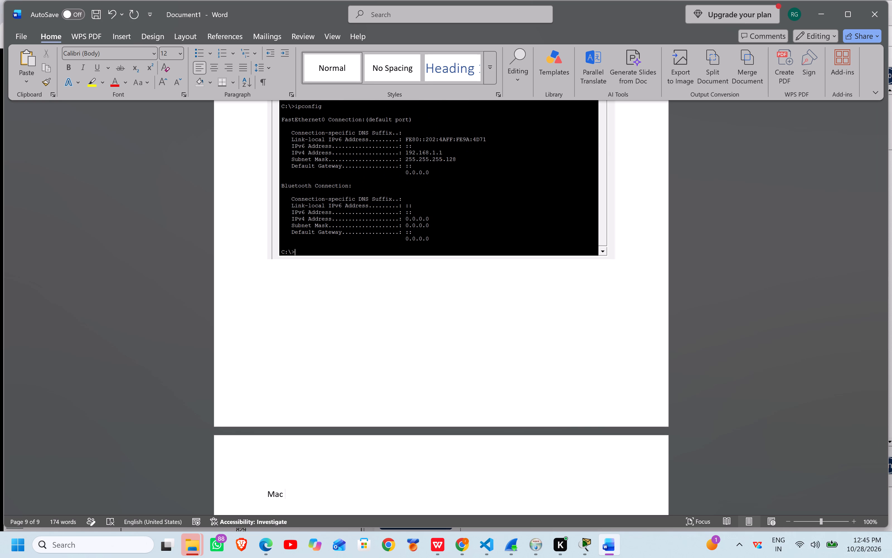
pyautogui.write('Table')
pyautogui.press('space')
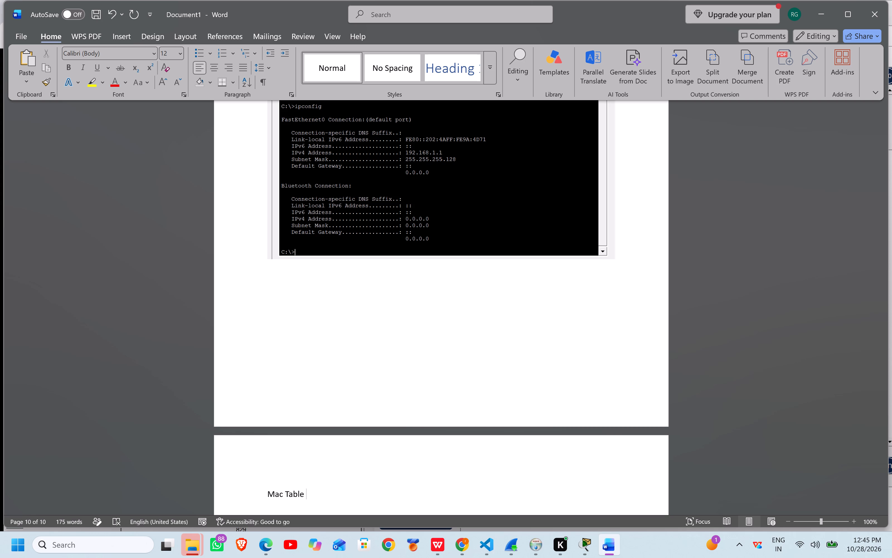
pyautogui.hotkey('shift', ':')
pyautogui.press('Return')
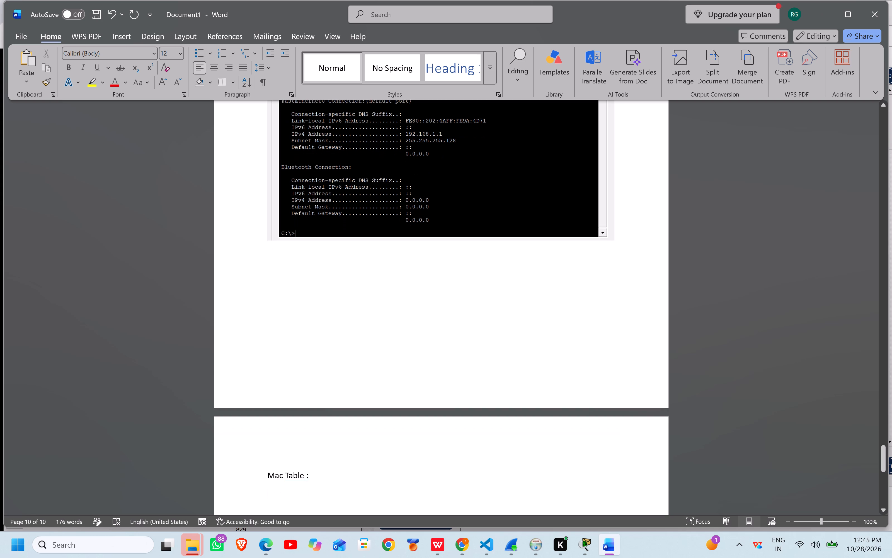
# Correct the heading's first word to "MAC" so it reads "MAC Table :", and add a new line after it.
pyautogui.click(282, 477)
pyautogui.press('BackSpace')
pyautogui.press('BackSpace')
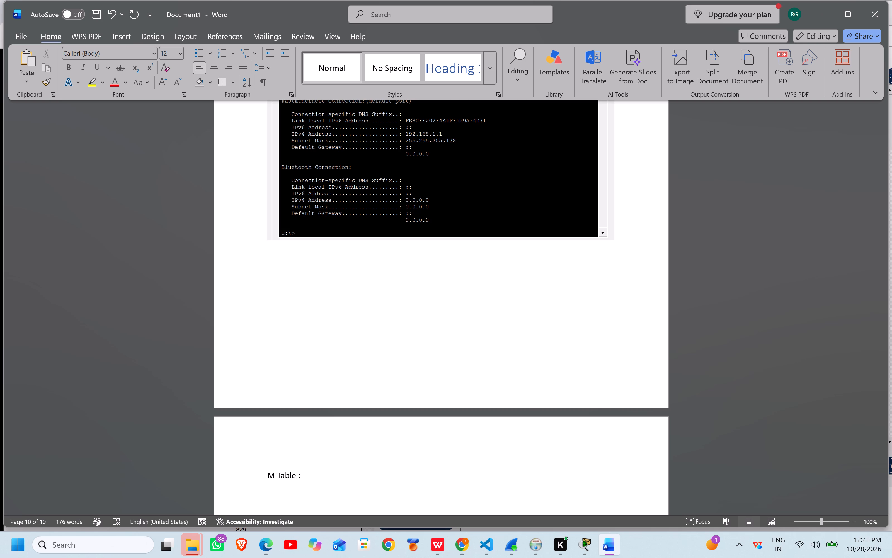
pyautogui.write('AC')
pyautogui.click(339, 478)
pyautogui.press('Return')
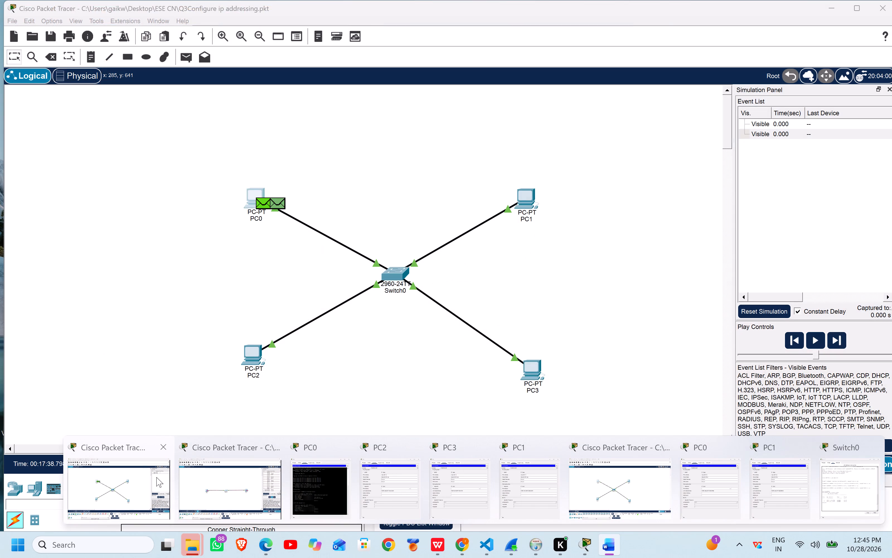
# Switch to the Packet Tracer project in simulation mode, open Switch0's command-line interface and enter privileged mode with "enable".
pyautogui.click(161, 489)
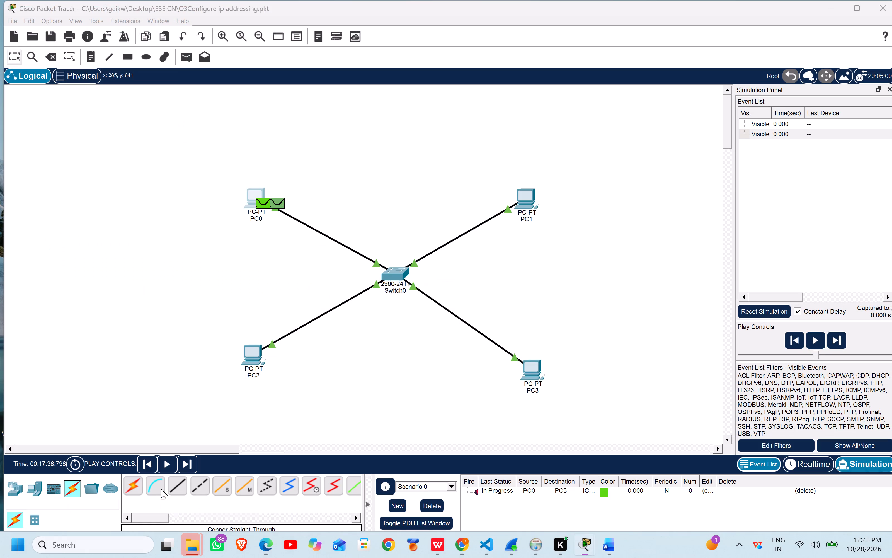
pyautogui.click(397, 276)
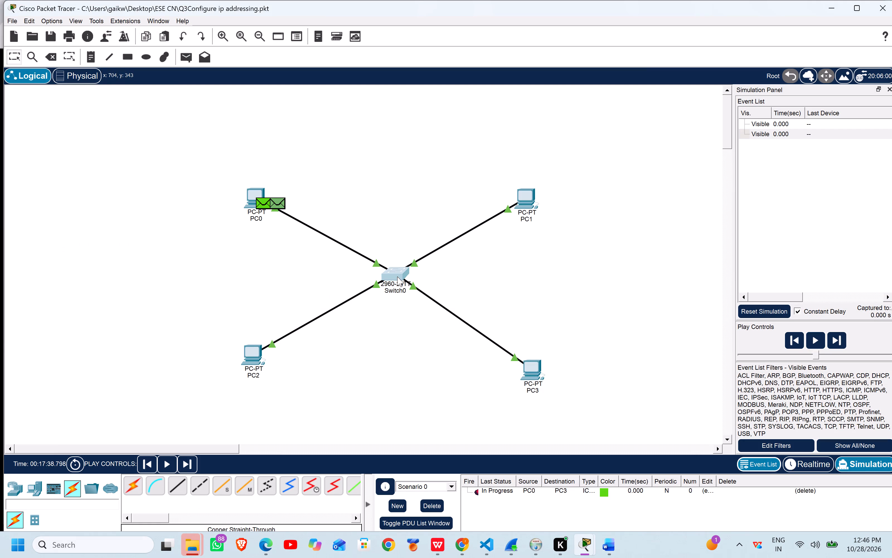
pyautogui.click(341, 89)
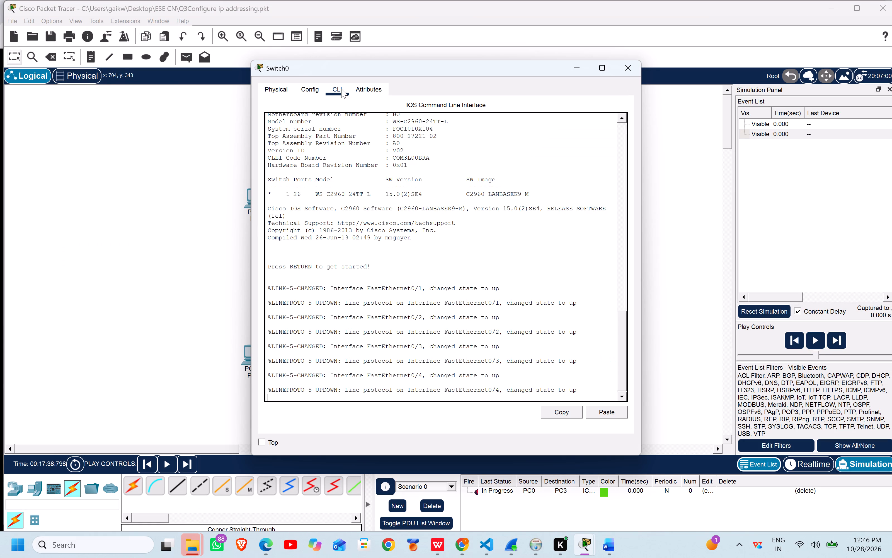
pyautogui.scroll(-1, 413, 270)
pyautogui.scroll(1, 413, 270)
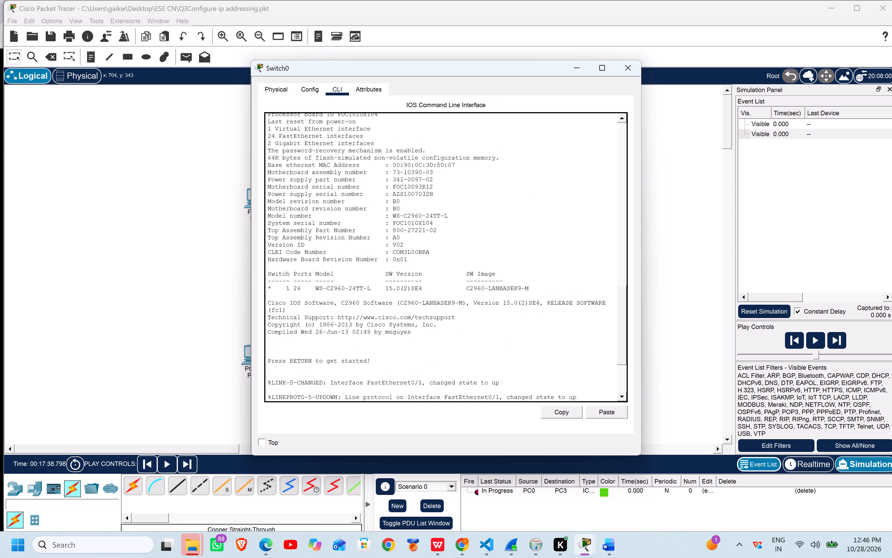
pyautogui.scroll(2, 413, 270)
pyautogui.scroll(-10, 413, 270)
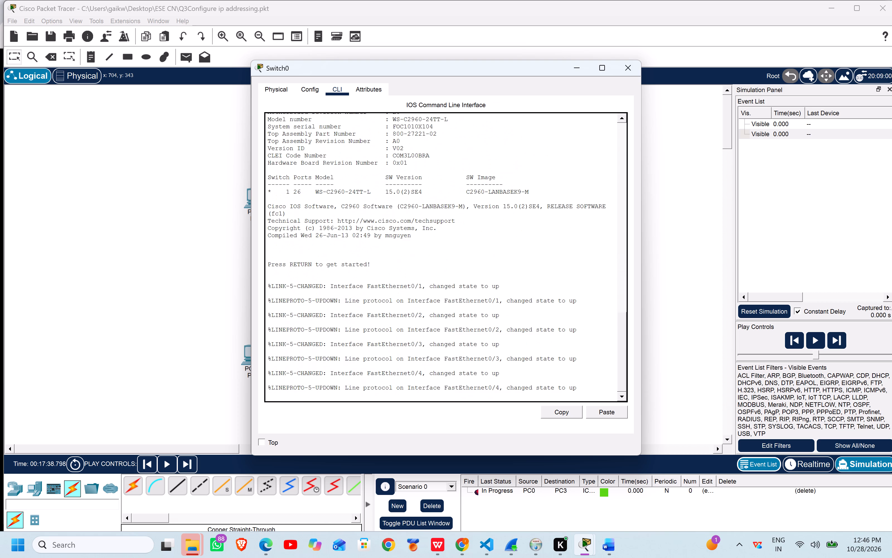
pyautogui.press('Return')
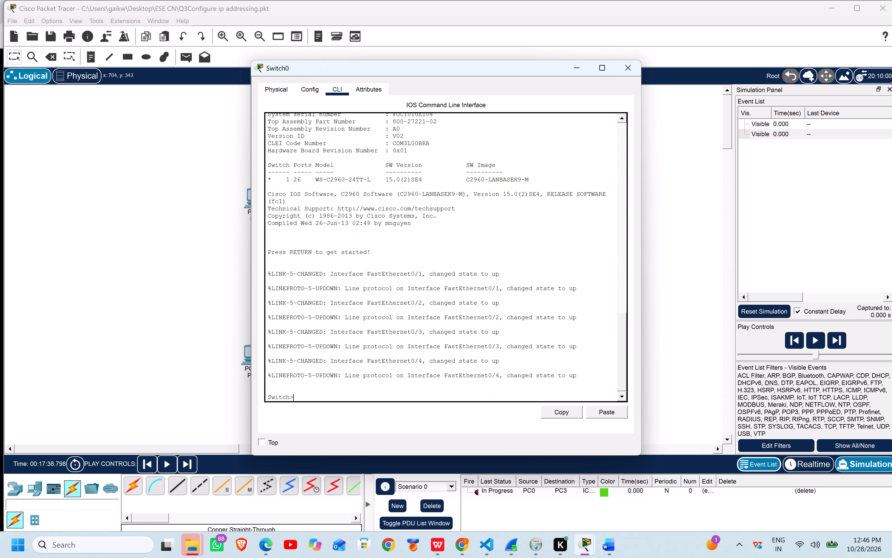
pyautogui.write('enable')
pyautogui.press('space')
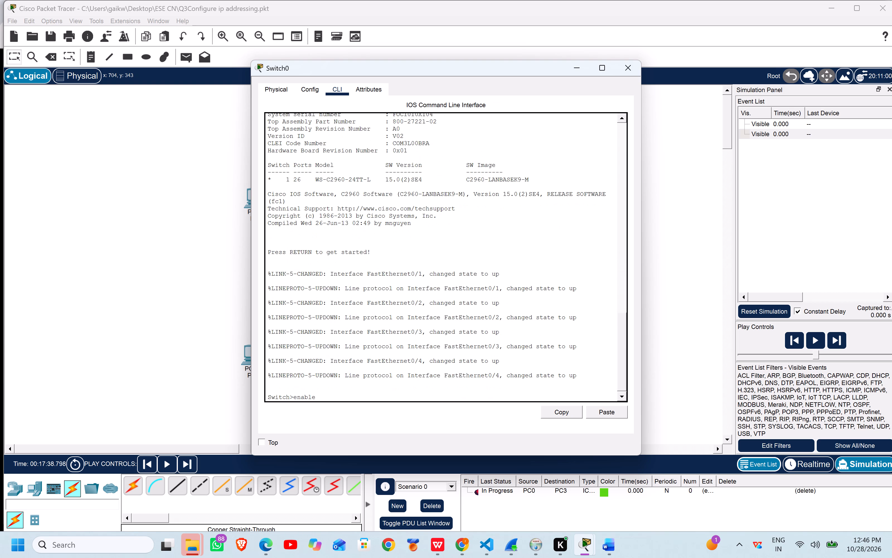
pyautogui.press('Return')
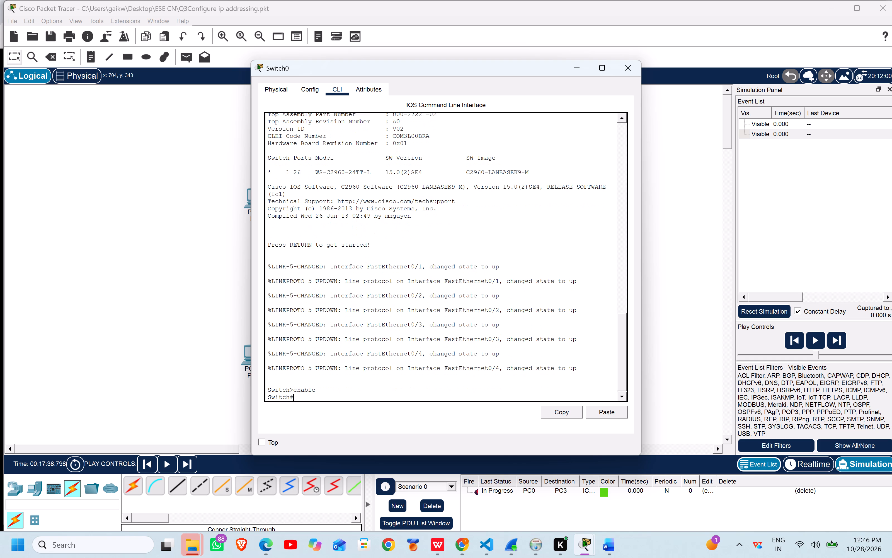
pyautogui.hotkey('shift', 's')
pyautogui.press('BackSpace')
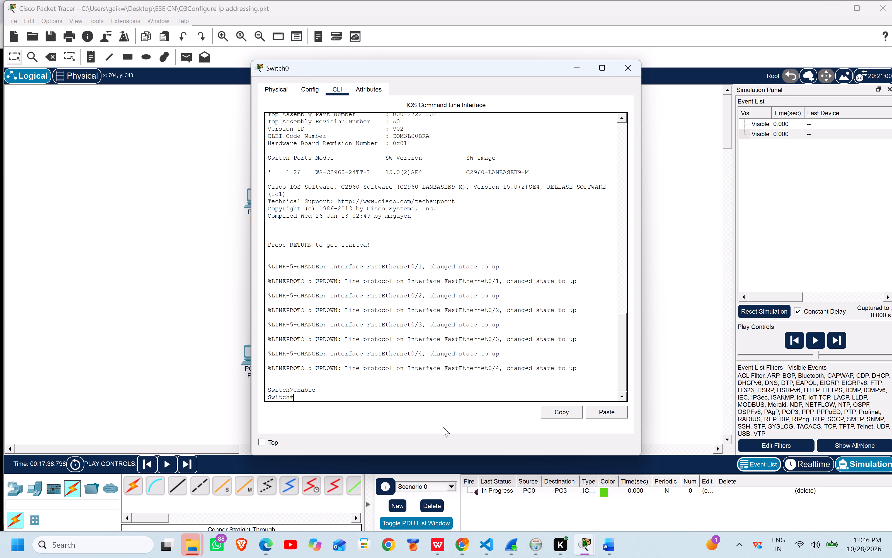
# Look through the output log in Switch0's command-line interface.
pyautogui.scroll(2, 386, 241)
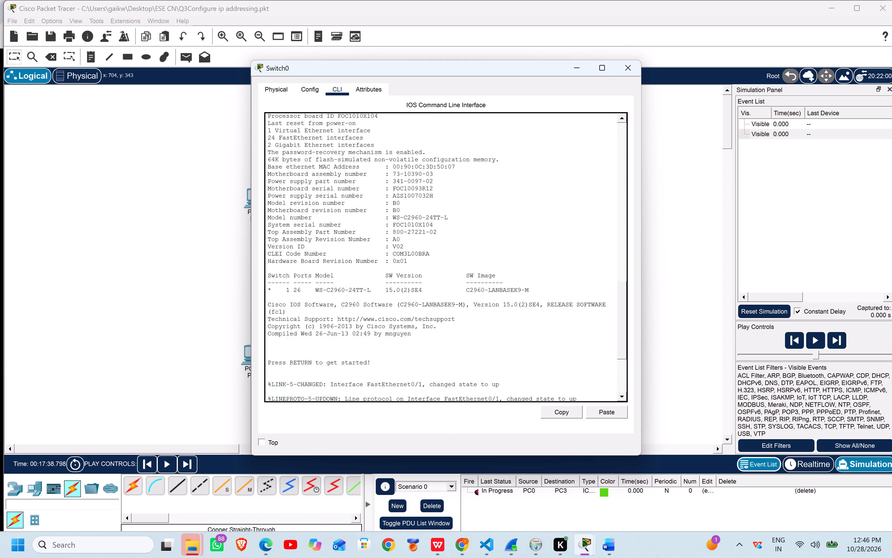
pyautogui.scroll(3, 386, 241)
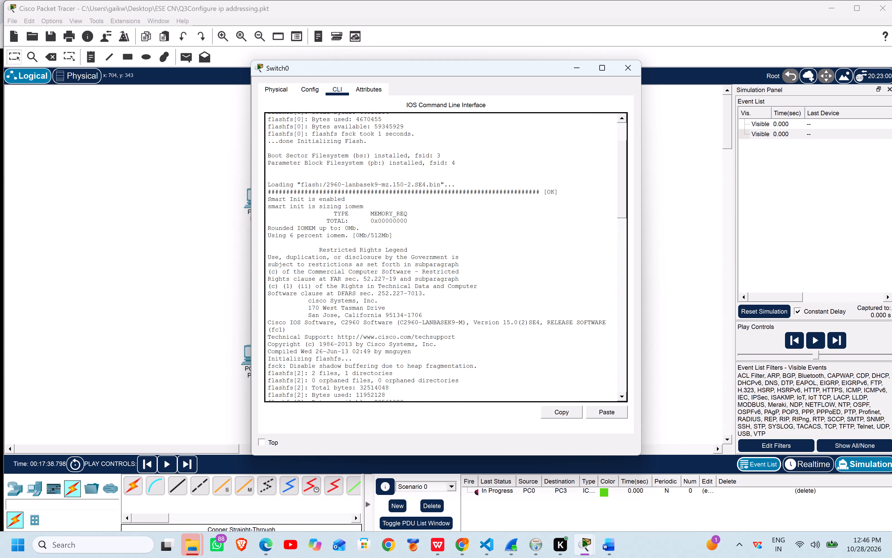
pyautogui.scroll(1, 386, 241)
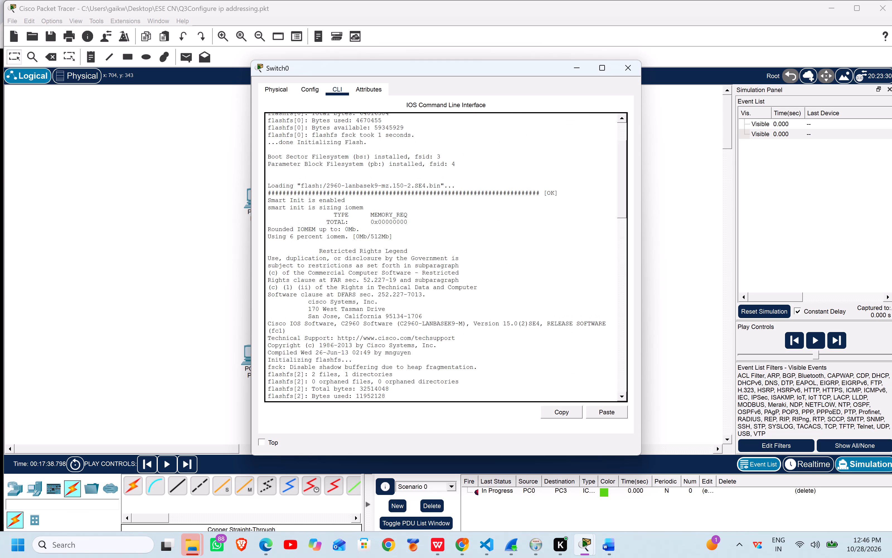
pyautogui.scroll(2, 386, 241)
pyautogui.scroll(-3, 386, 241)
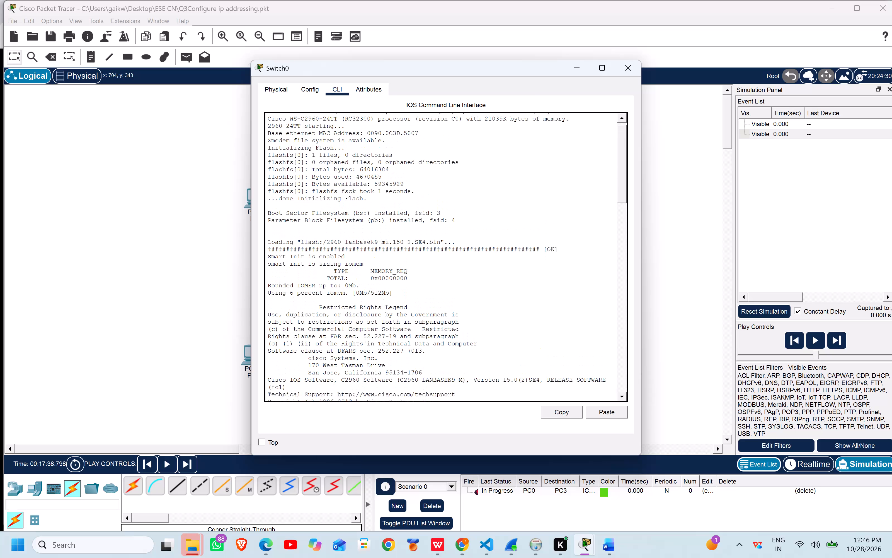
pyautogui.scroll(-7, 386, 241)
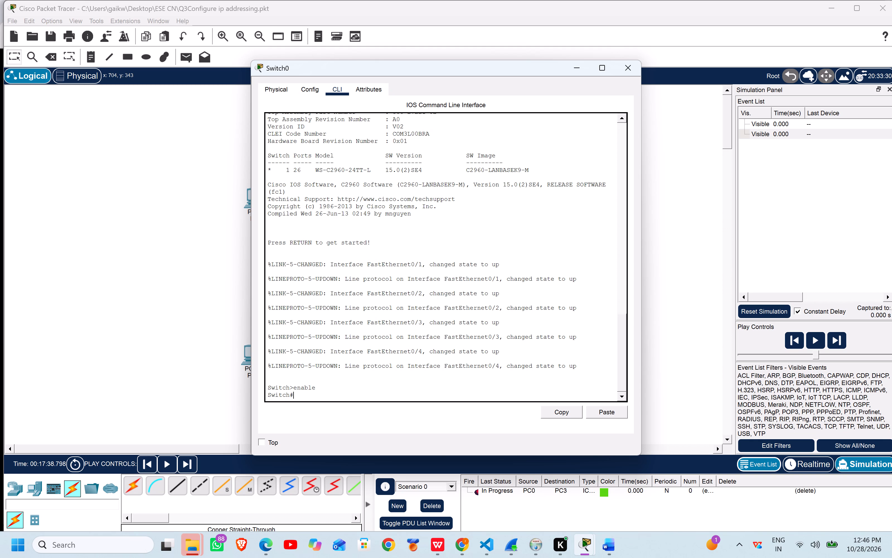
# Switch to Cn.docx in WPS Office and copy the command "show mac address-table." from section 06, Switch MAC table.
pyautogui.click(441, 543)
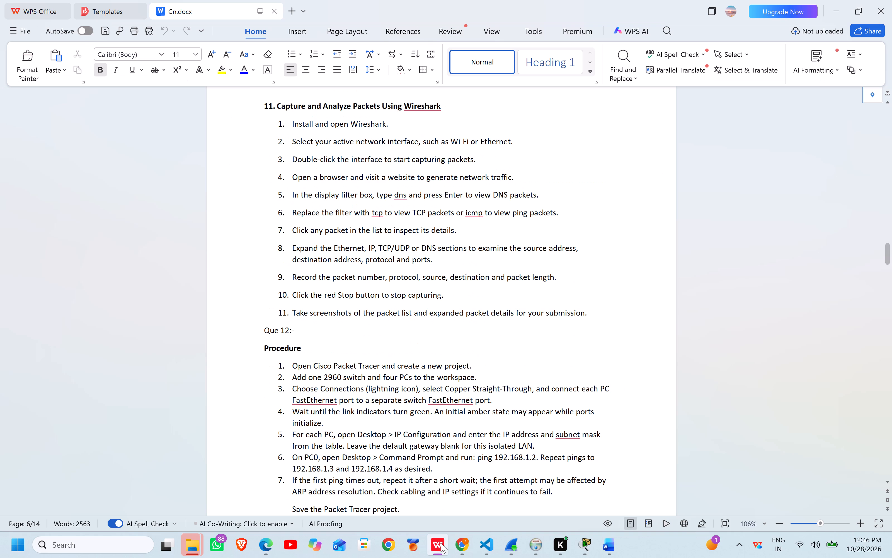
pyautogui.scroll(9, 406, 340)
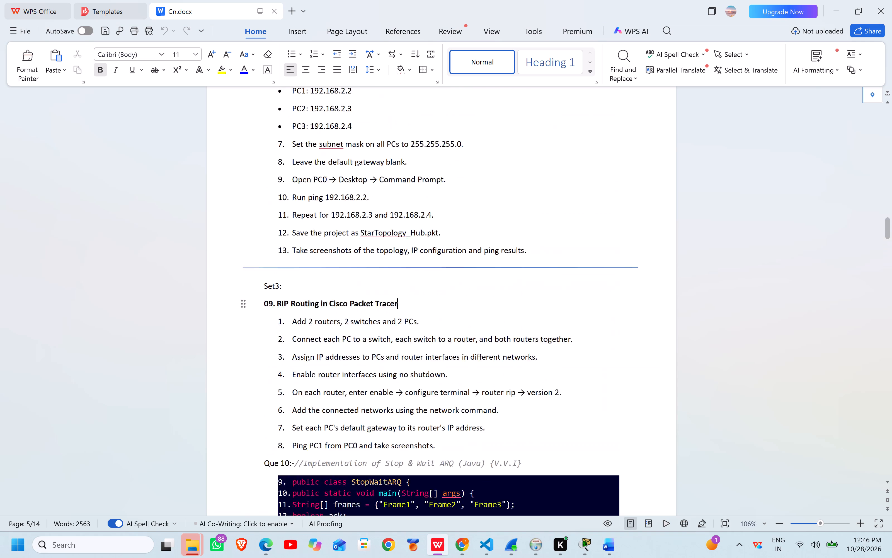
pyautogui.scroll(1, 406, 340)
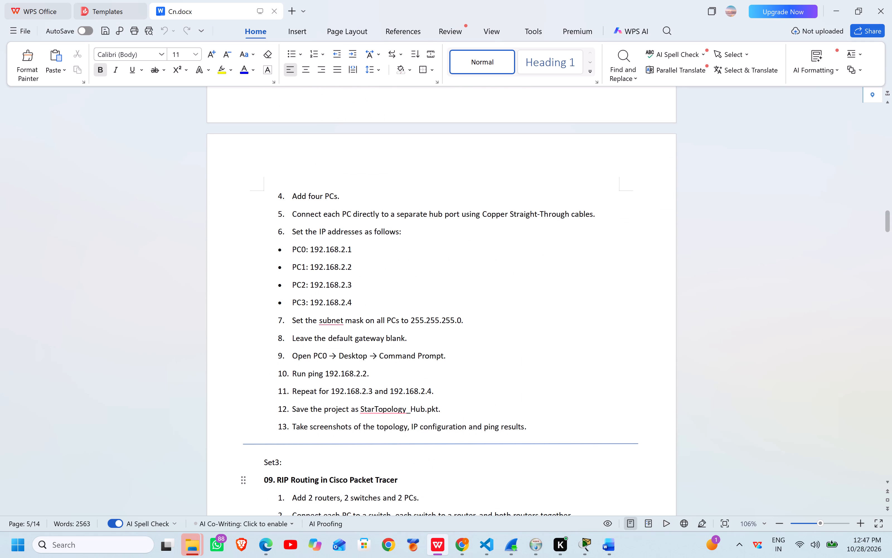
pyautogui.scroll(-1, 369, 351)
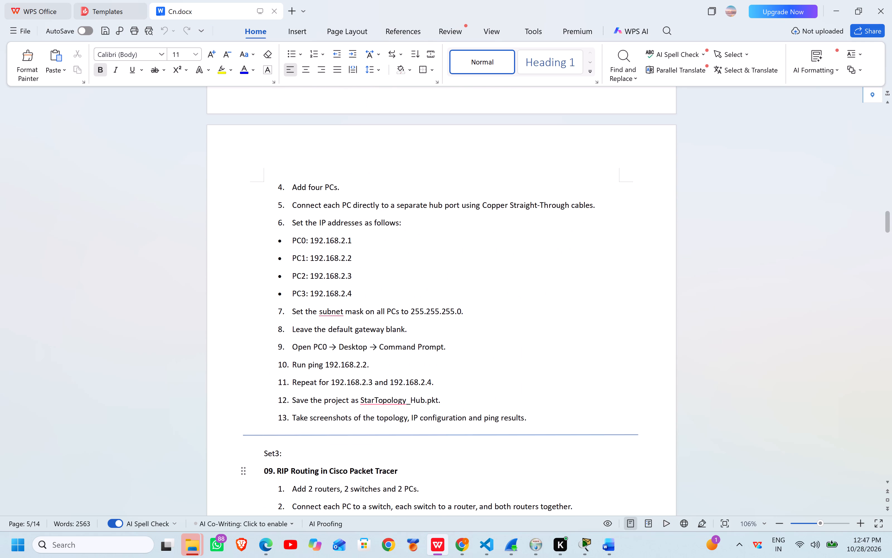
pyautogui.scroll(5, 369, 351)
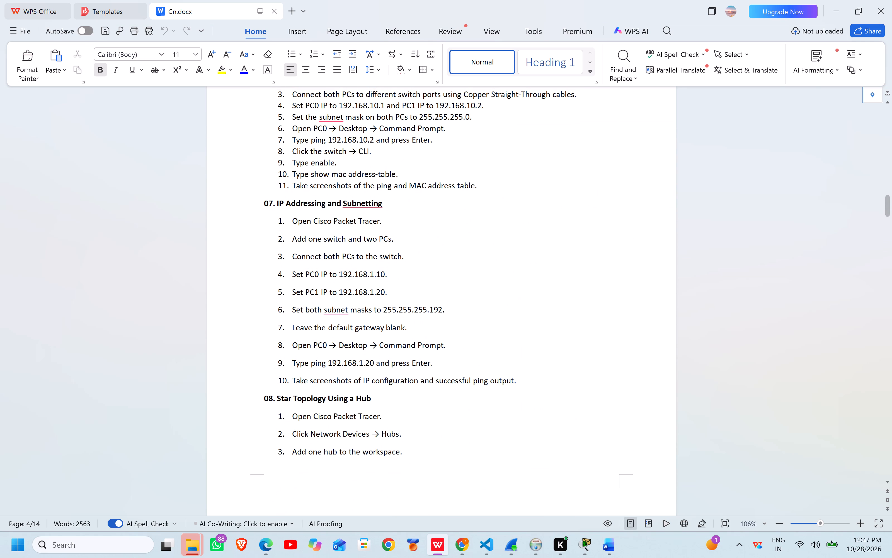
pyautogui.scroll(1, 381, 363)
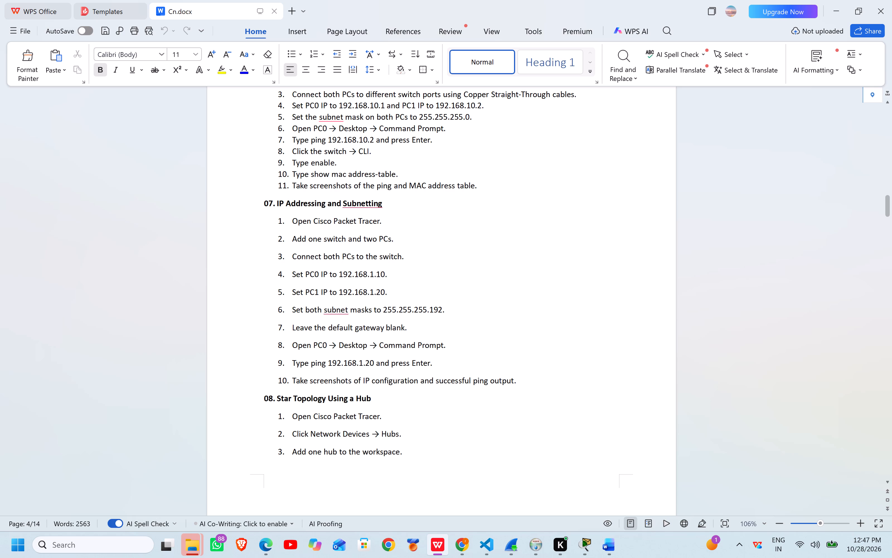
pyautogui.scroll(1, 381, 363)
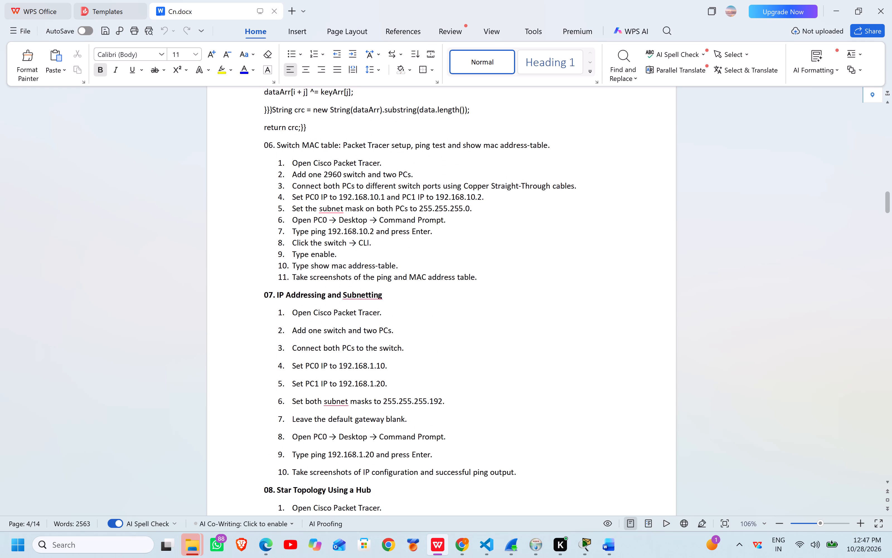
pyautogui.moveTo(311, 268); pyautogui.dragTo(391, 264)
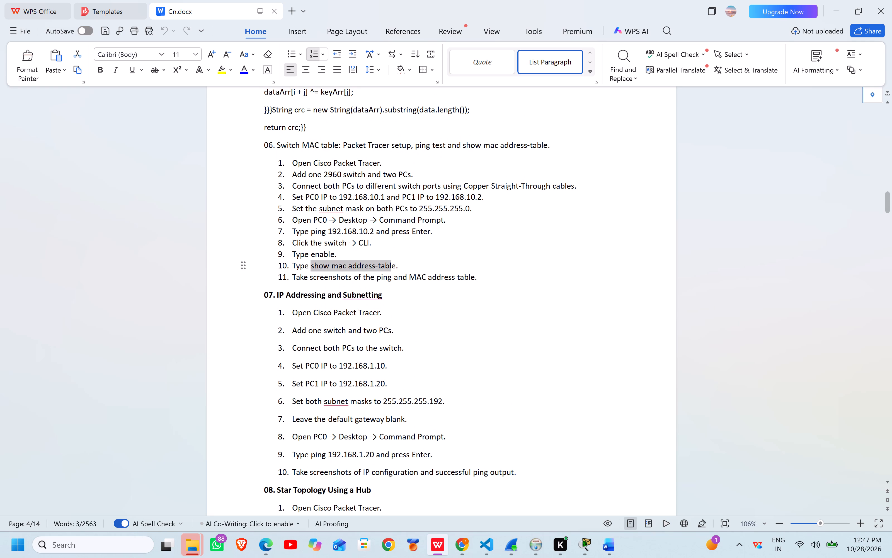
pyautogui.moveTo(391, 264); pyautogui.dragTo(397, 263)
pyautogui.hotkey('ctrl', 'c')
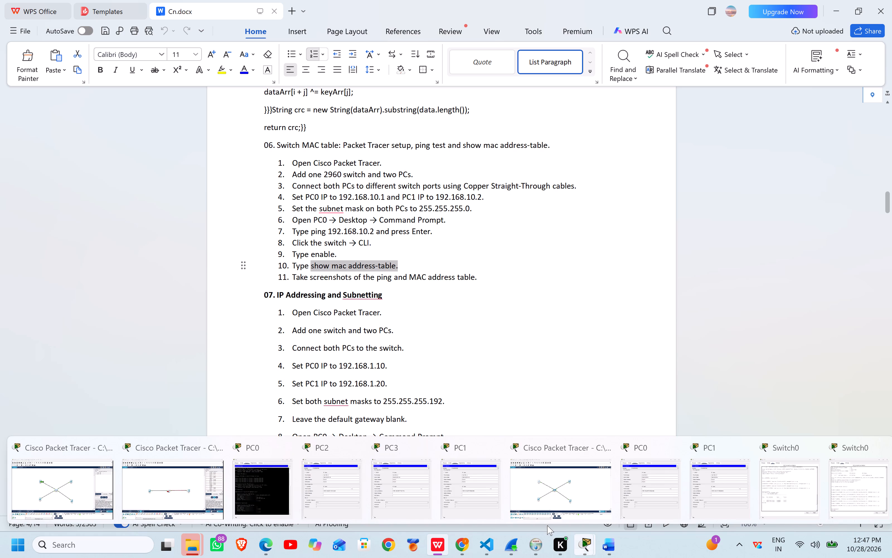
# Switch to the Packet Tracer project running in realtime, open Switch0's command-line interface and enter privileged mode with "enable".
pyautogui.click(547, 495)
pyautogui.click(391, 273)
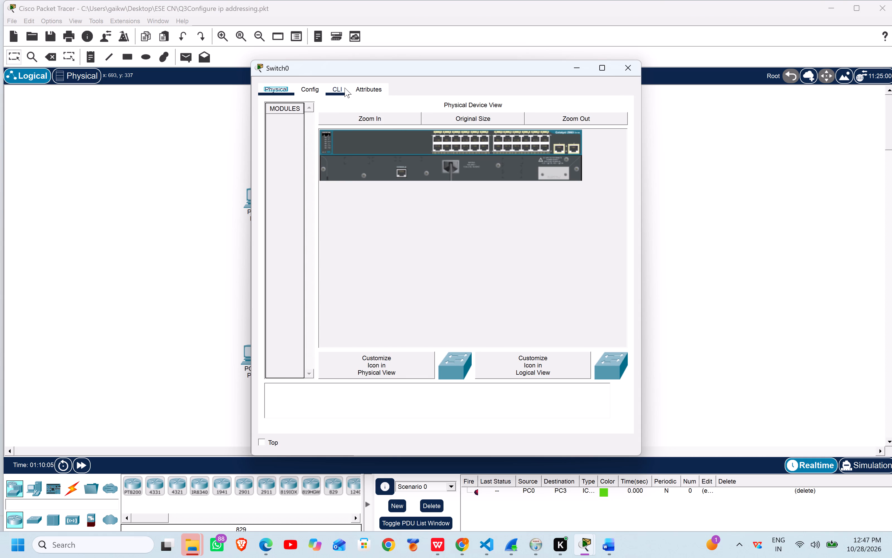
pyautogui.click(345, 88)
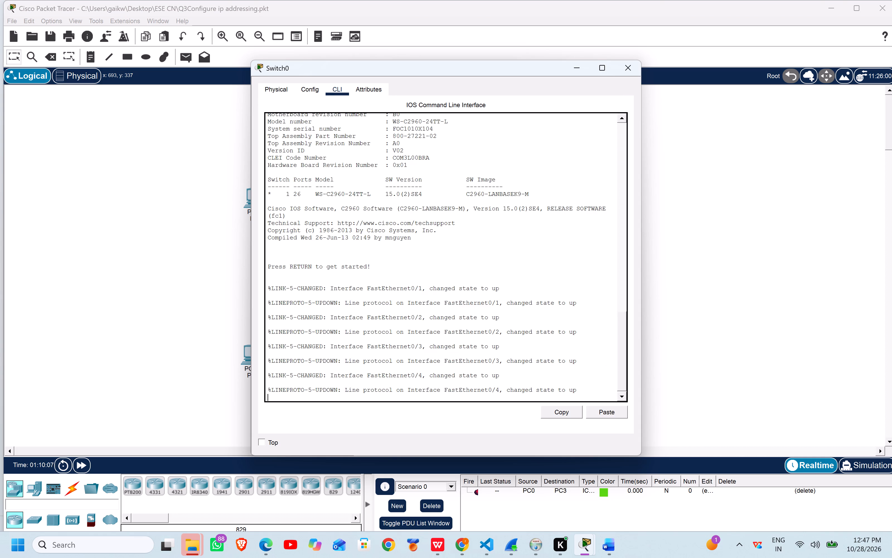
pyautogui.press('Return')
pyautogui.write('enable')
pyautogui.press('Return')
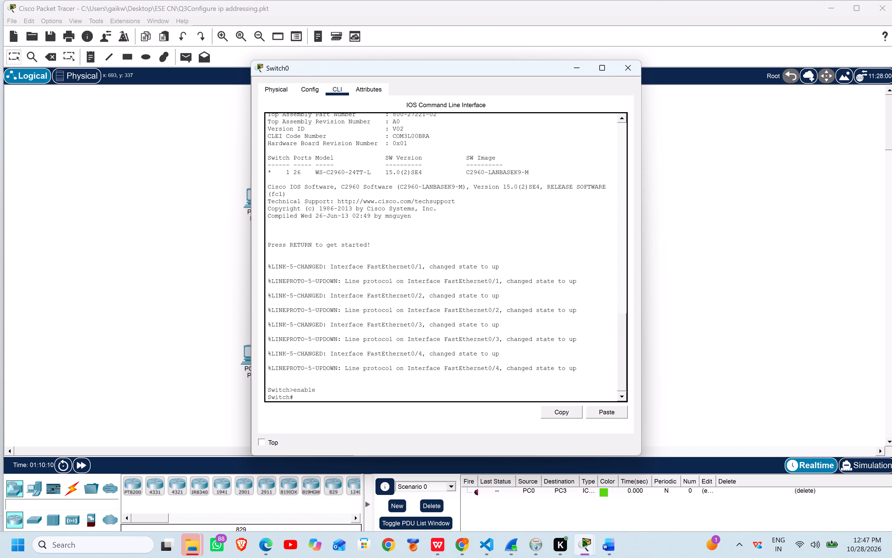
# Paste the copied command at the Switch0 prompt, correct it to "show mac address-table" without the trailing period, and run it.
pyautogui.hotkey('ctrl', 'v')
pyautogui.rightClick(567, 393)
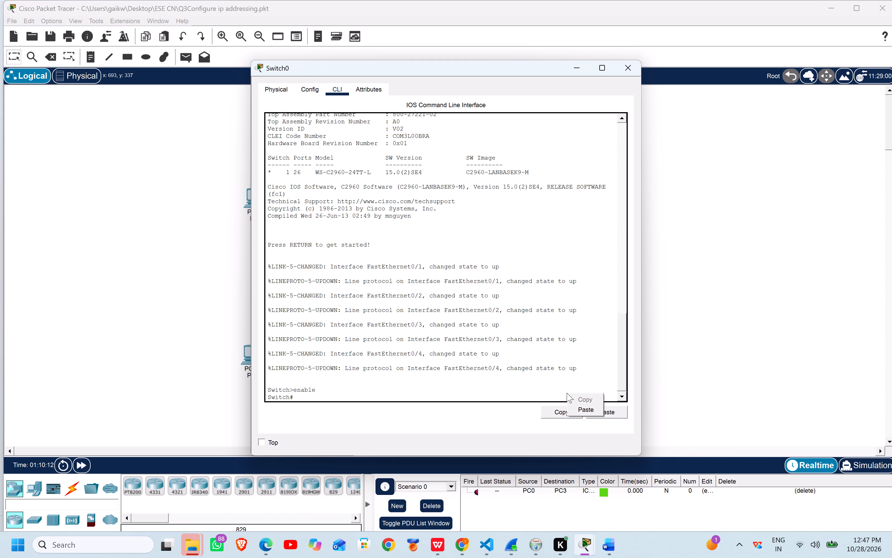
pyautogui.rightClick(433, 393)
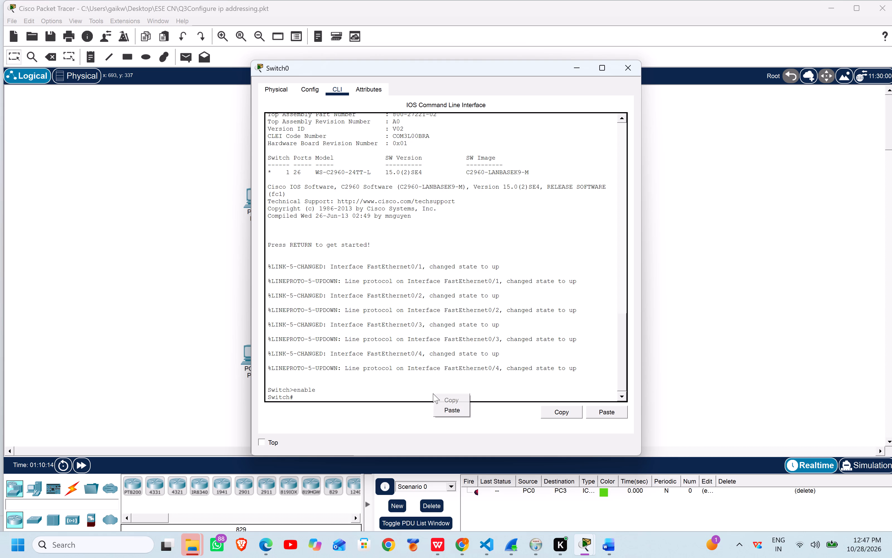
pyautogui.click(445, 408)
pyautogui.press('BackSpace')
pyautogui.press('BackSpace')
pyautogui.press('e')
pyautogui.press('Return')
# Examine the MAC address table output in Switch0's command-line interface, then return to the topology workspace.
pyautogui.scroll(-1, 476, 390)
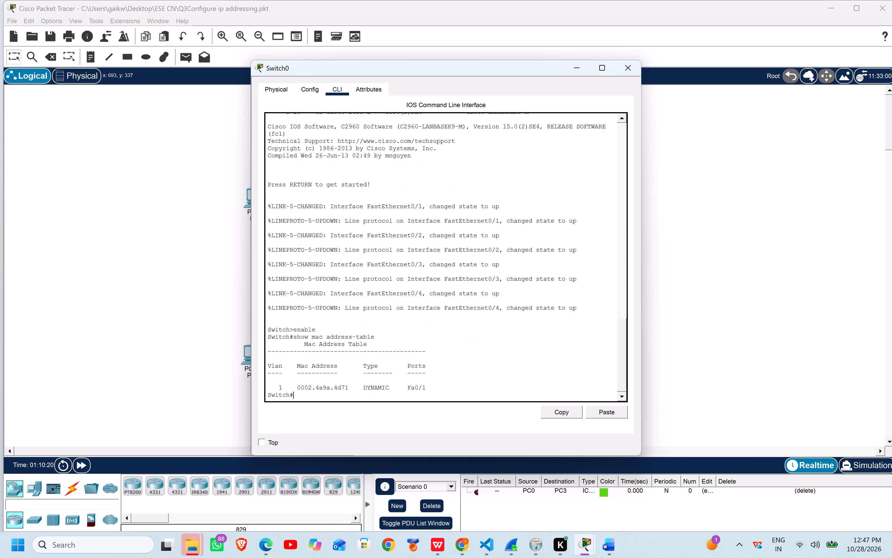
pyautogui.scroll(-6, 476, 390)
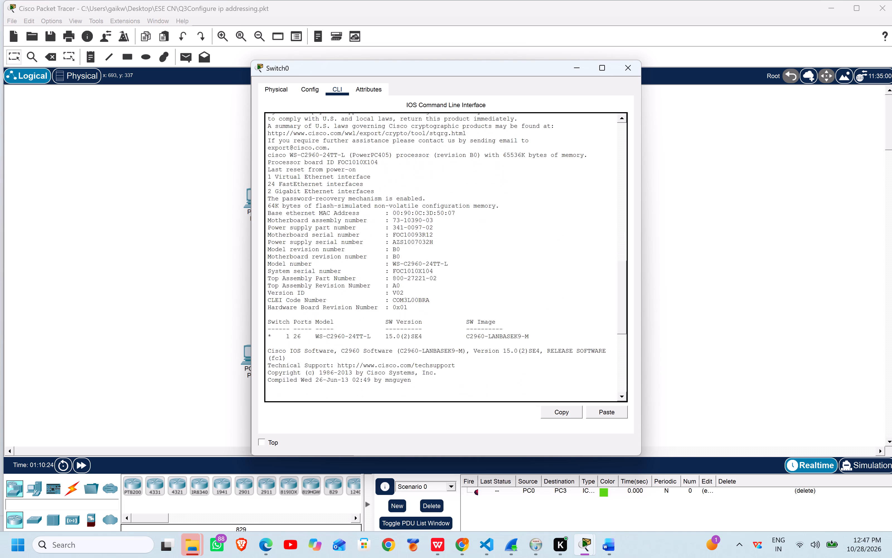
pyautogui.scroll(-1, 476, 390)
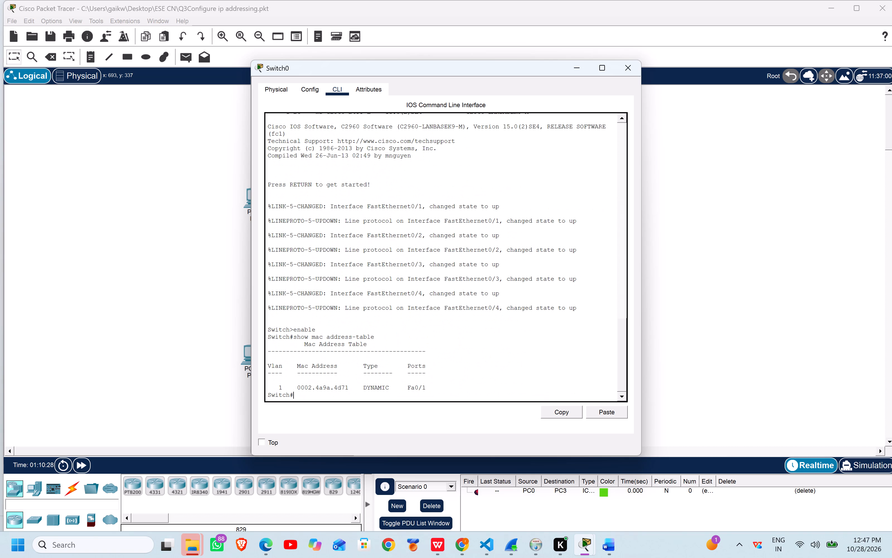
pyautogui.scroll(-4, 455, 388)
pyautogui.scroll(7, 444, 340)
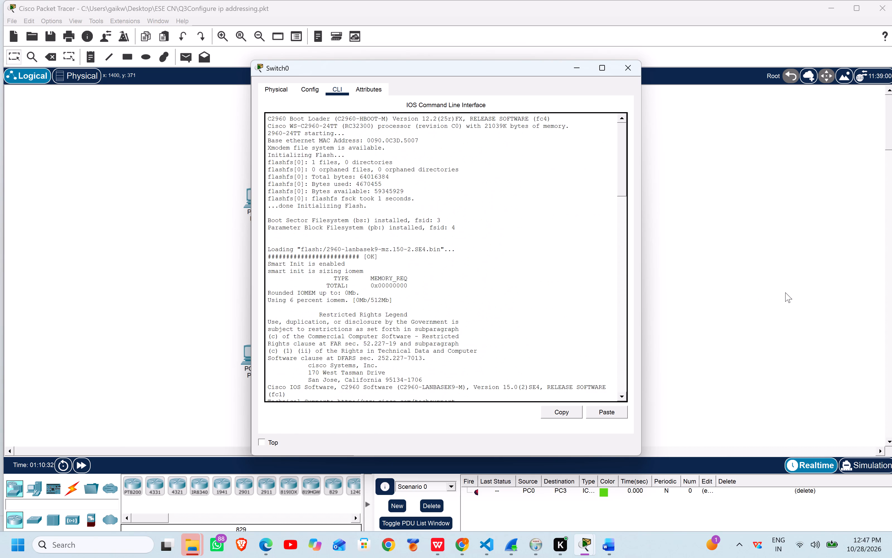
pyautogui.click(785, 292)
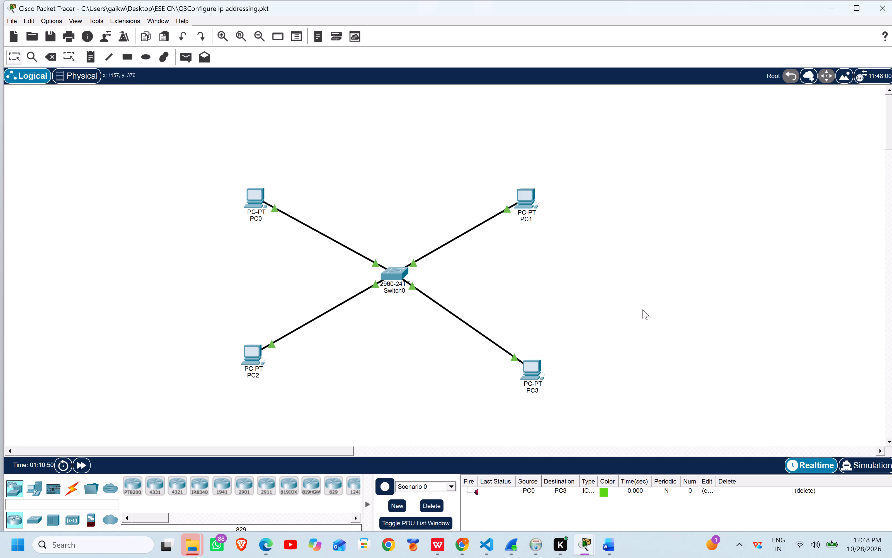
pyautogui.scroll(-3, 647, 396)
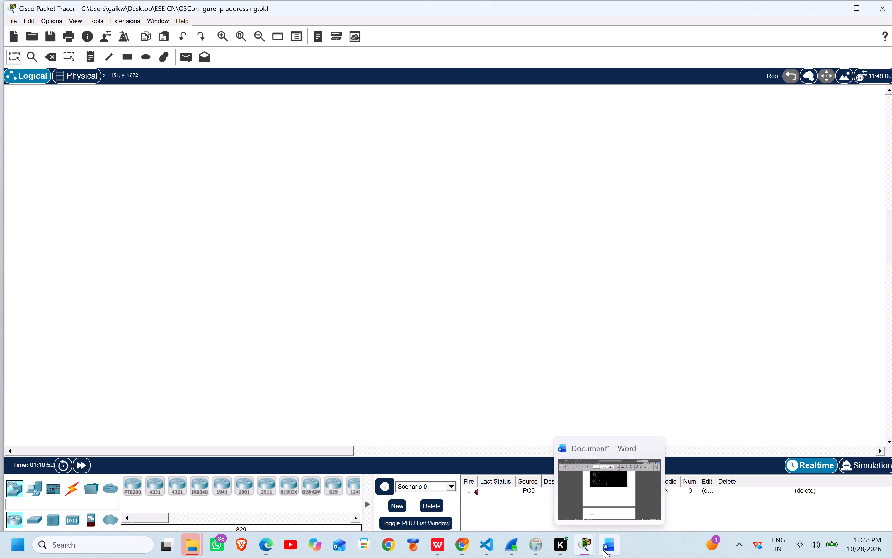
# Switch to Document1 in Word and add a new line below the heading "MAC Table :".
pyautogui.click(603, 550)
pyautogui.scroll(-2, 464, 401)
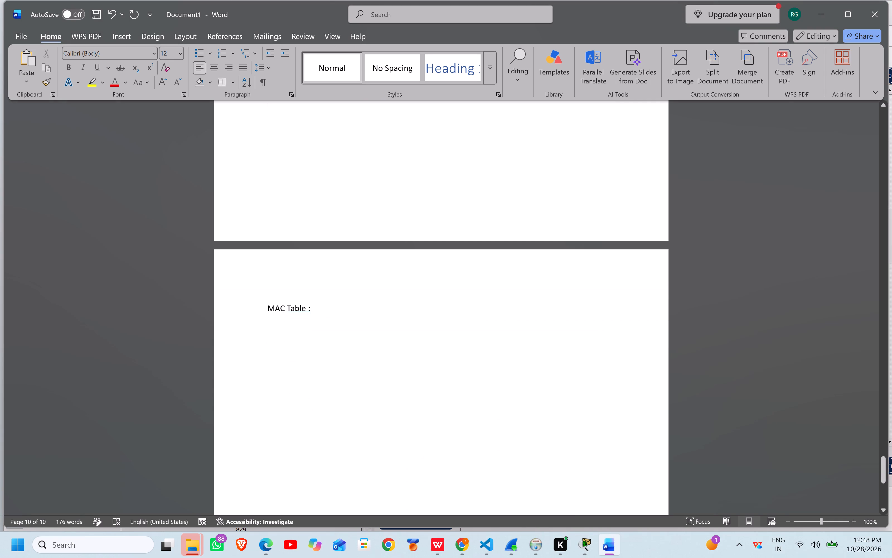
pyautogui.click(324, 315)
pyautogui.press('Return')
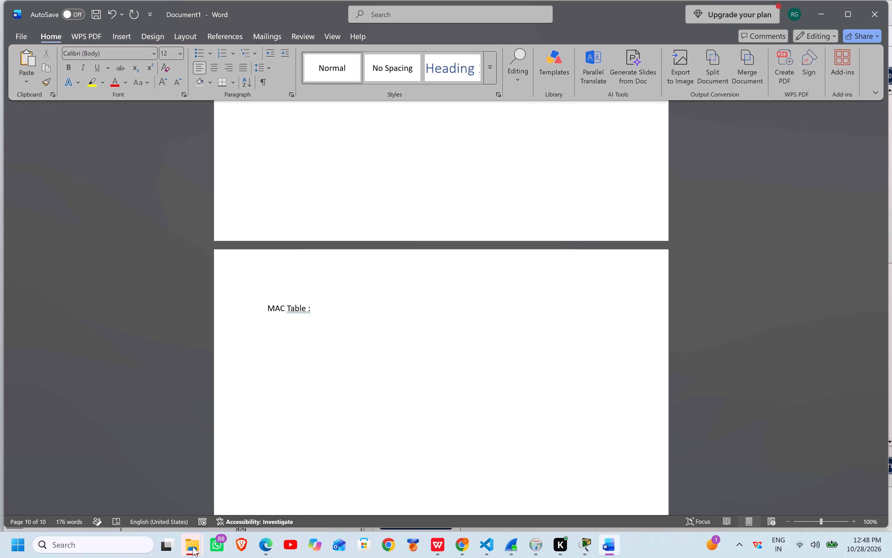
pyautogui.click(166, 507)
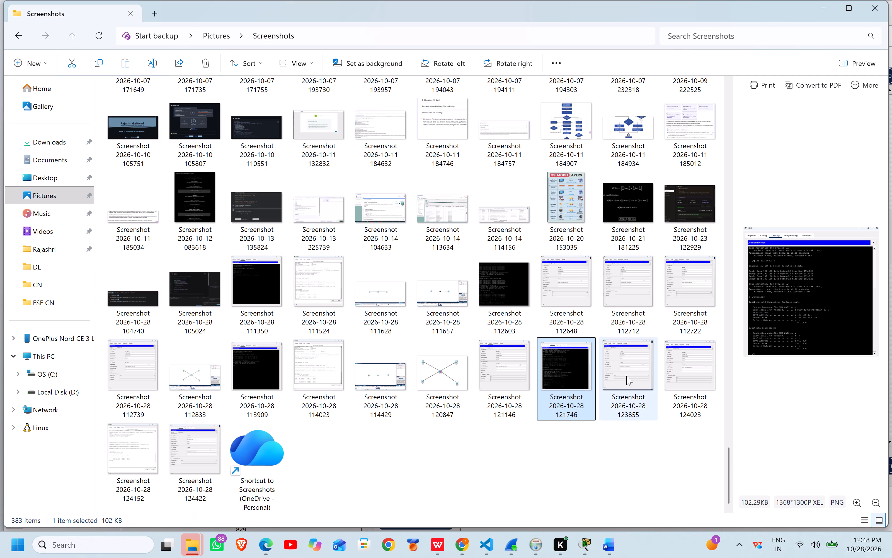
pyautogui.click(146, 449)
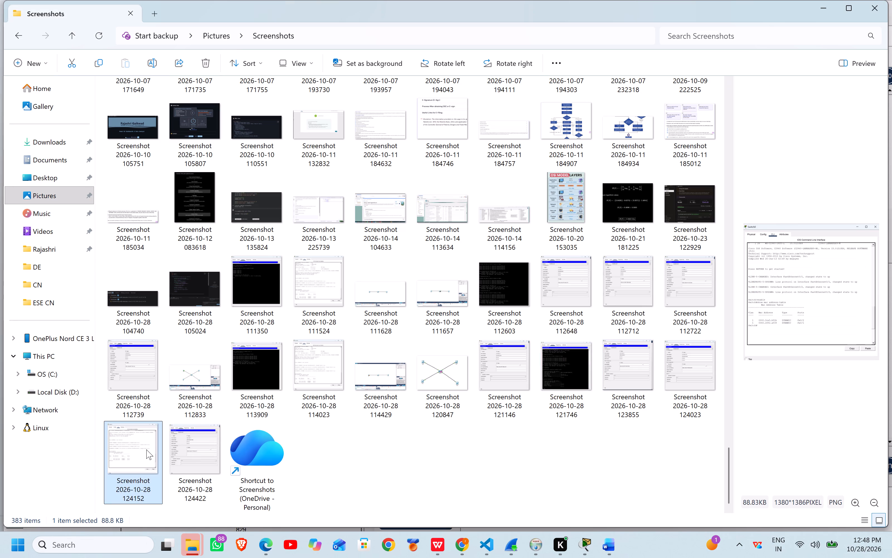
pyautogui.doubleClick(146, 449)
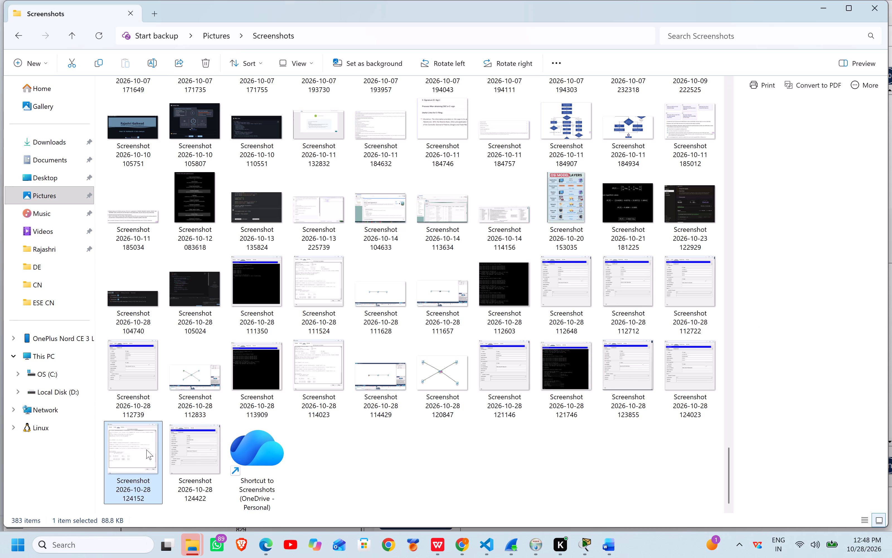
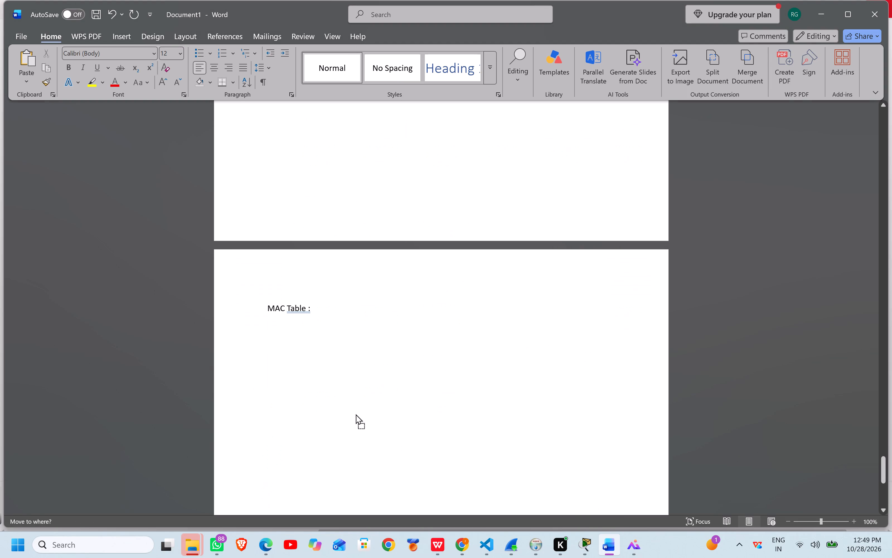
# Start saving Document1 as a file on this PC, choosing the local Desktop folder as the location.
pyautogui.scroll(-3, 349, 396)
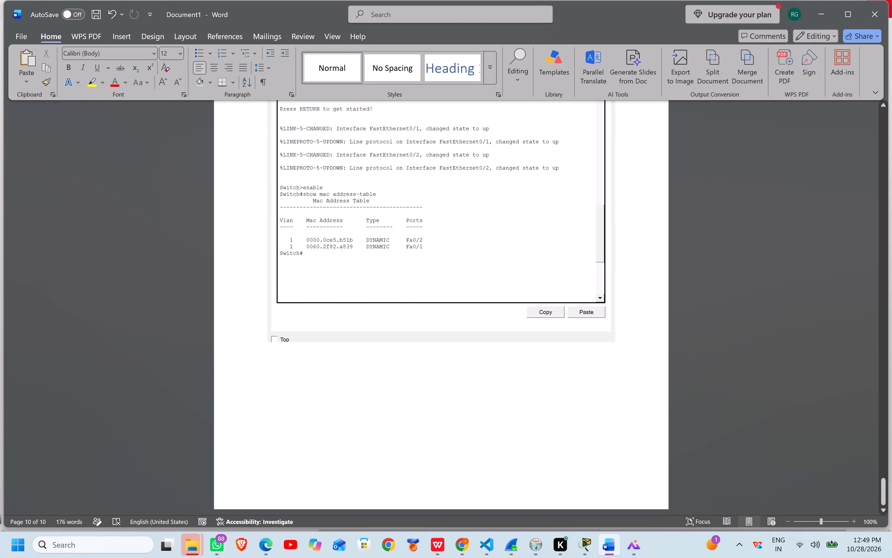
pyautogui.scroll(1, 349, 396)
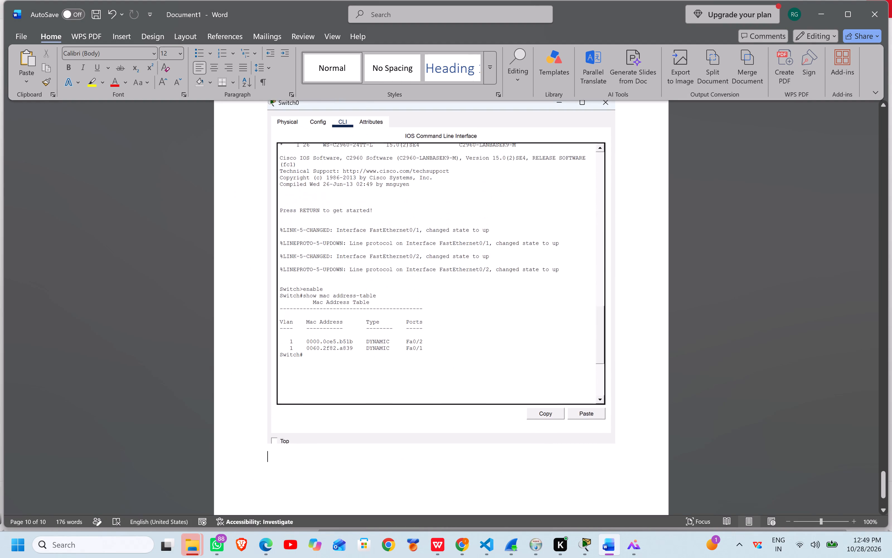
pyautogui.click(19, 37)
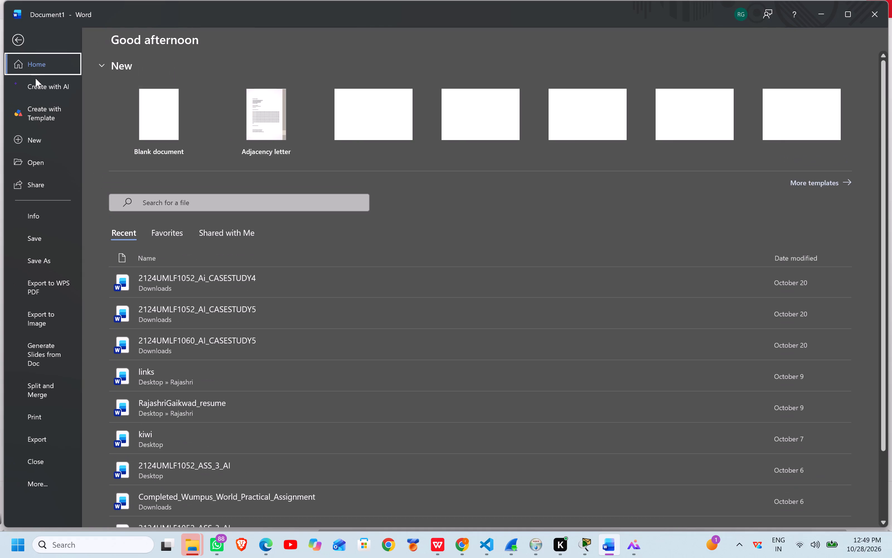
pyautogui.click(39, 261)
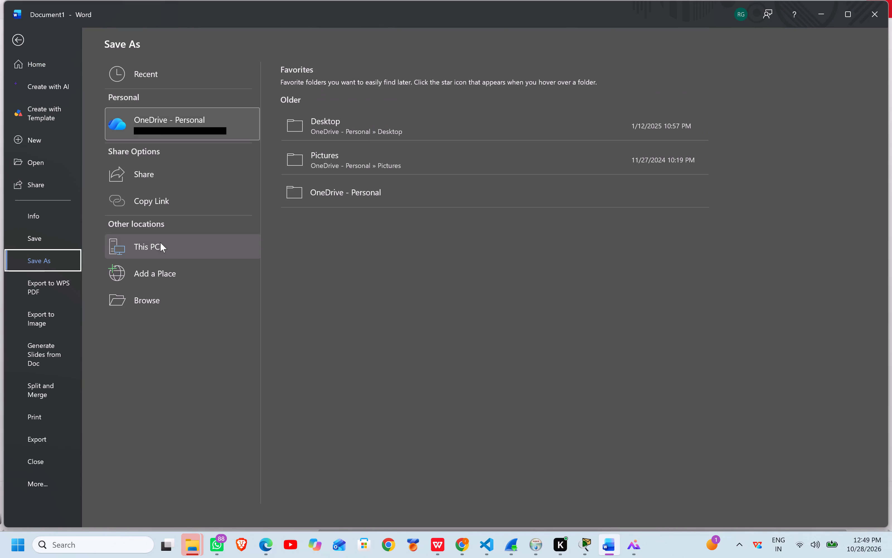
pyautogui.click(178, 243)
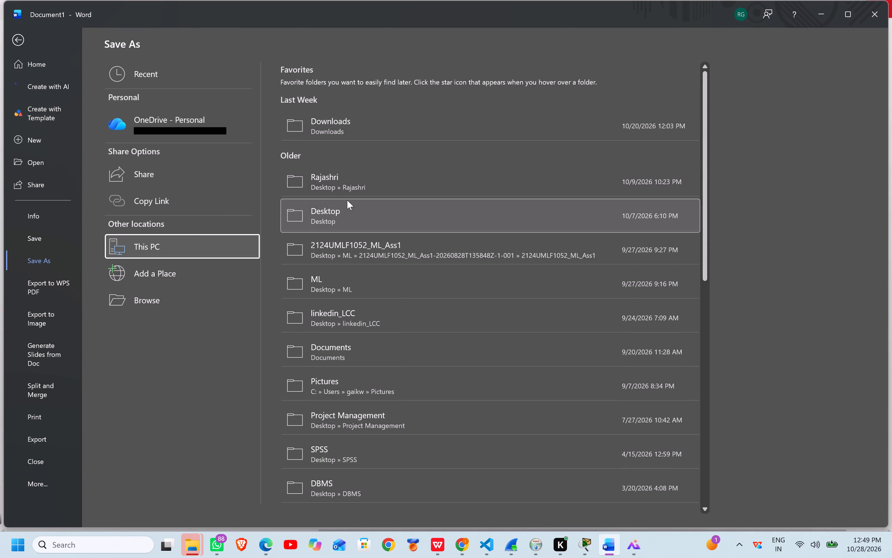
pyautogui.doubleClick(352, 213)
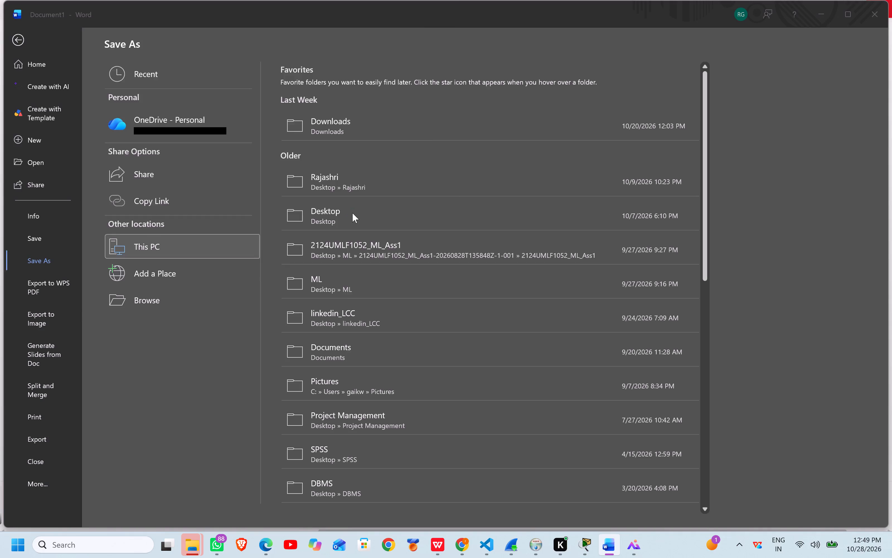
# Save the document in PDF format as "ENDSEM EXAM" in the ESE CN folder on the Desktop.
pyautogui.scroll(-1, 169, 135)
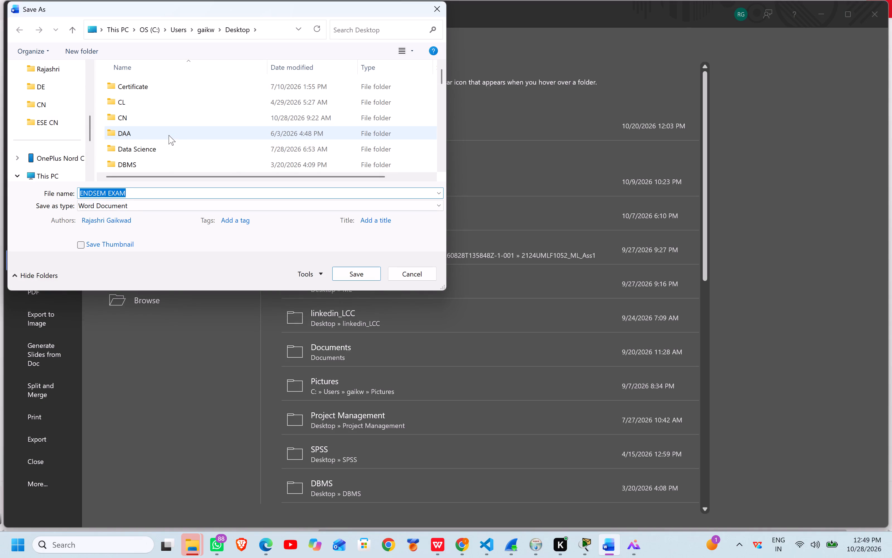
pyautogui.scroll(-1, 169, 135)
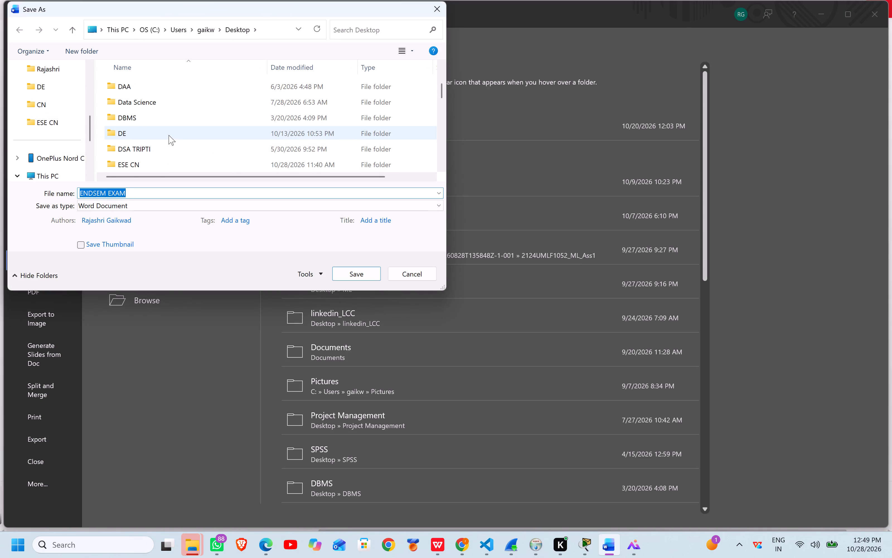
pyautogui.doubleClick(154, 162)
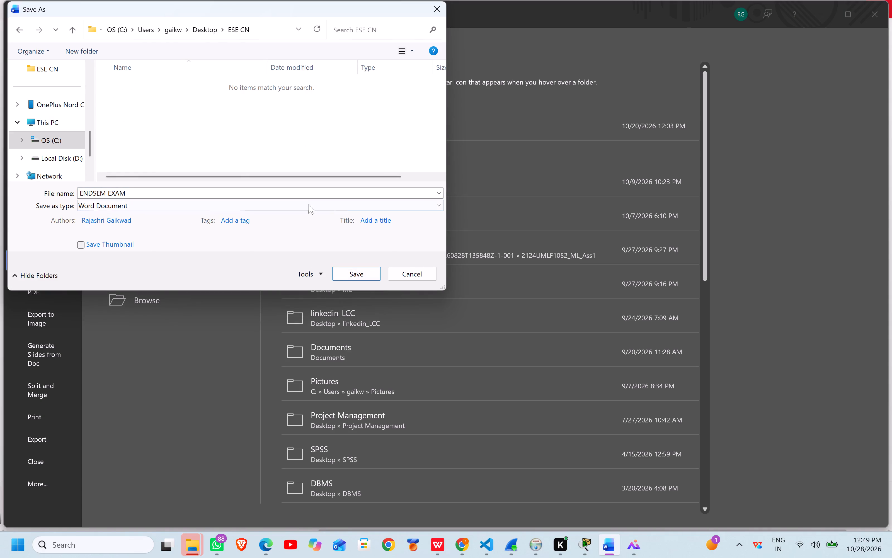
pyautogui.click(367, 208)
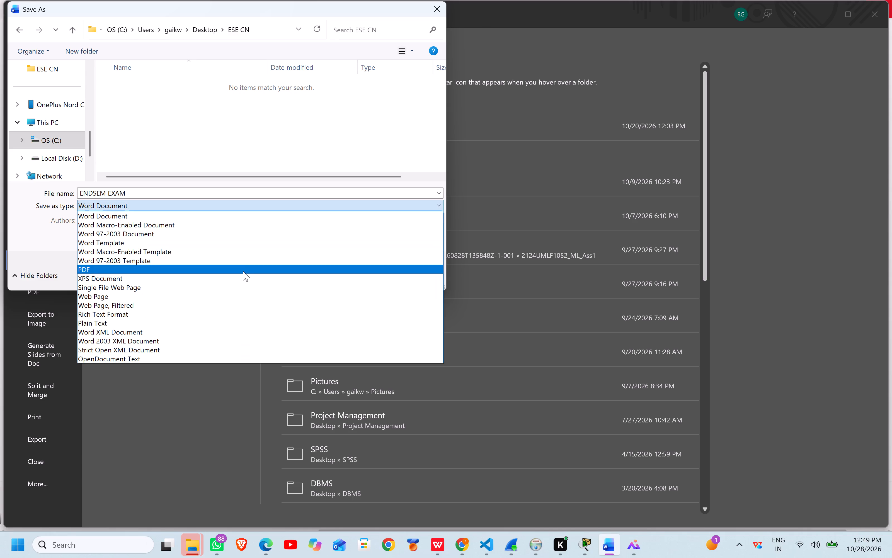
pyautogui.click(244, 267)
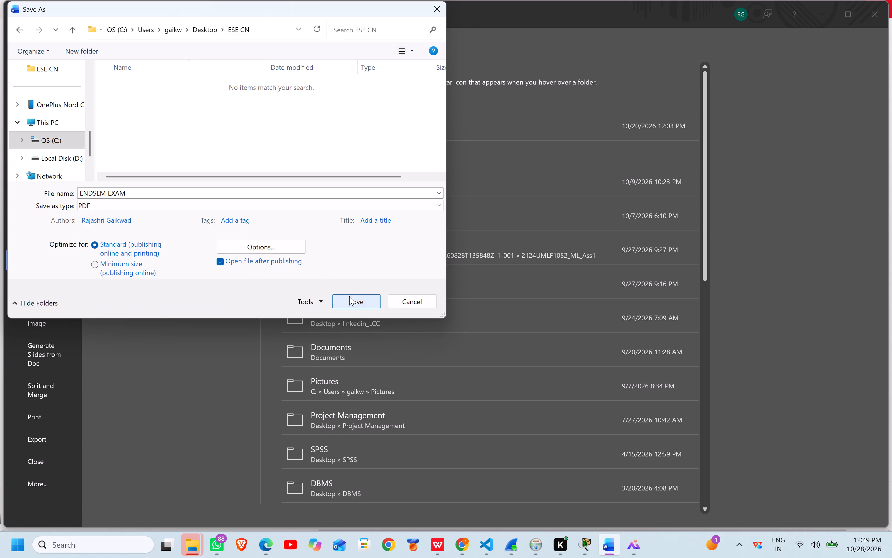
pyautogui.click(349, 296)
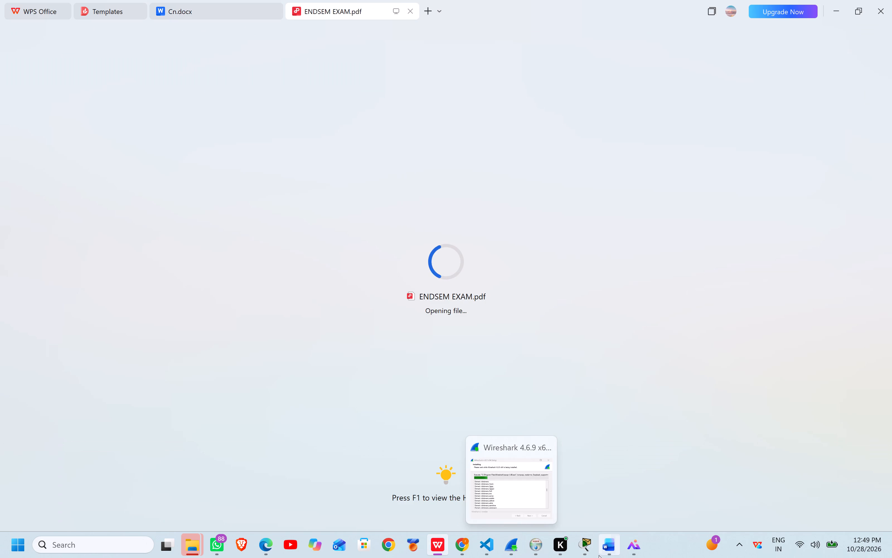
# Switch from the exported ENDSEM EXAM.pdf in WPS Office to the Google Chrome window.
pyautogui.click(466, 545)
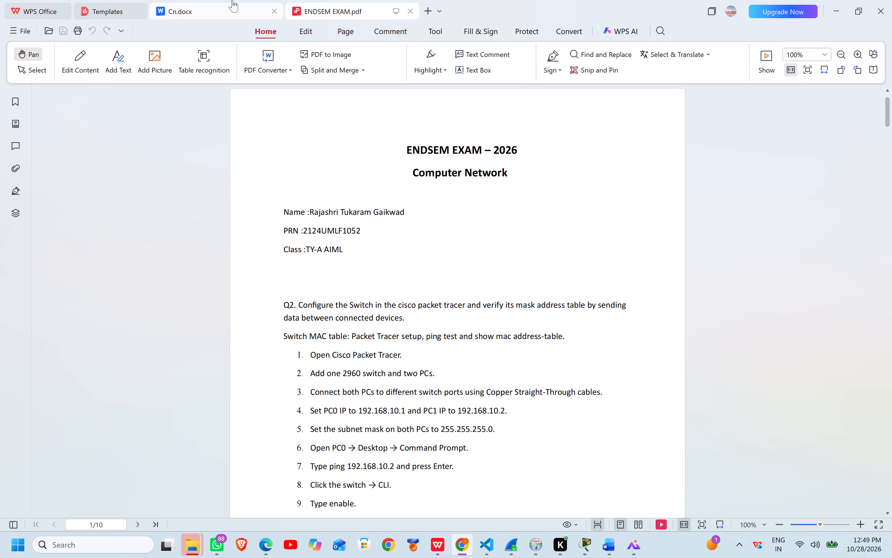
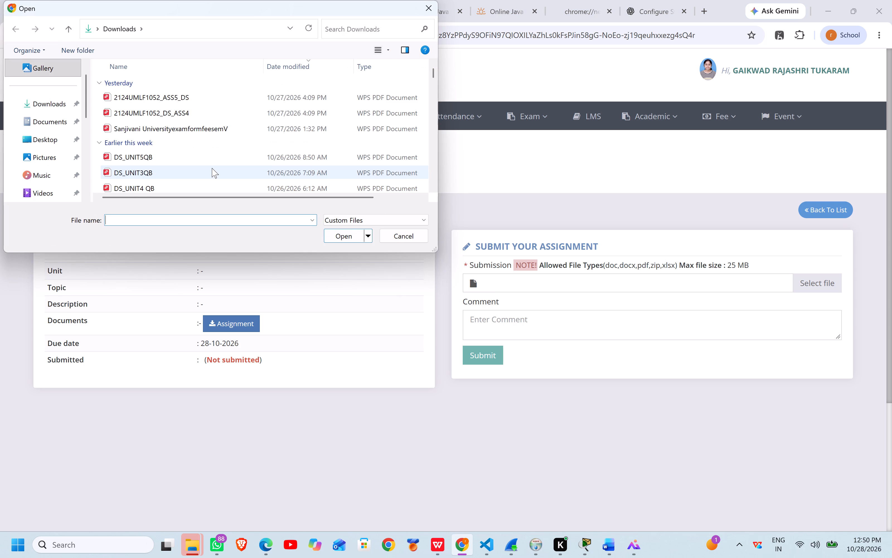
# Attach the ENDSEM EXAM PDF from the ESE CN folder on the Desktop to the assignment submission.
pyautogui.click(60, 138)
pyautogui.scroll(-1, 177, 141)
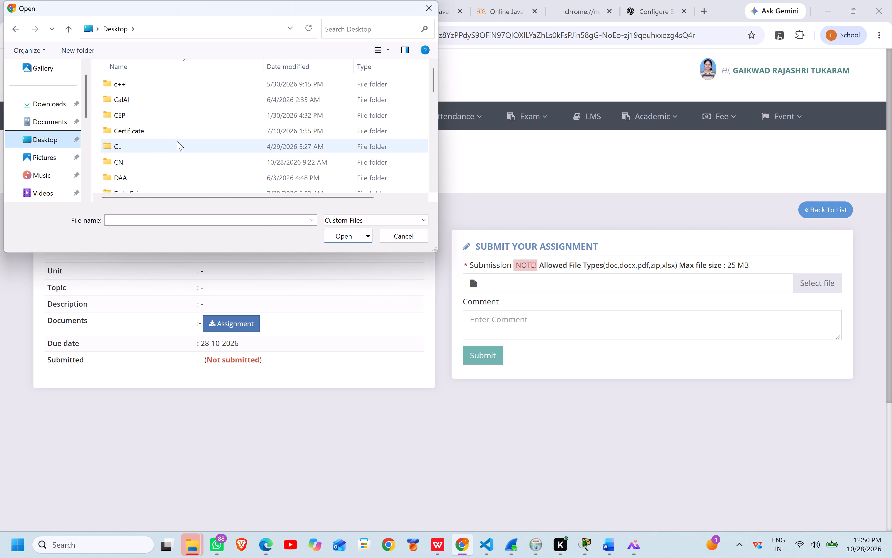
pyautogui.scroll(-1, 177, 141)
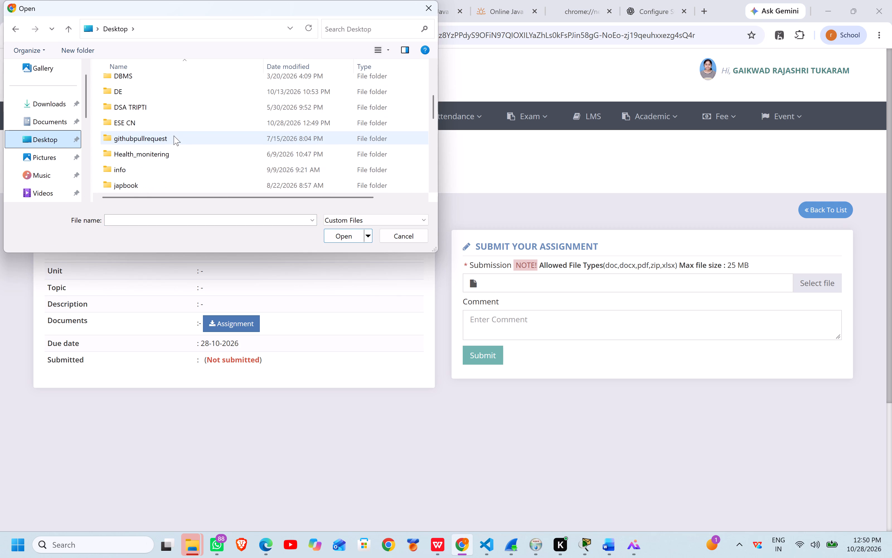
pyautogui.doubleClick(168, 124)
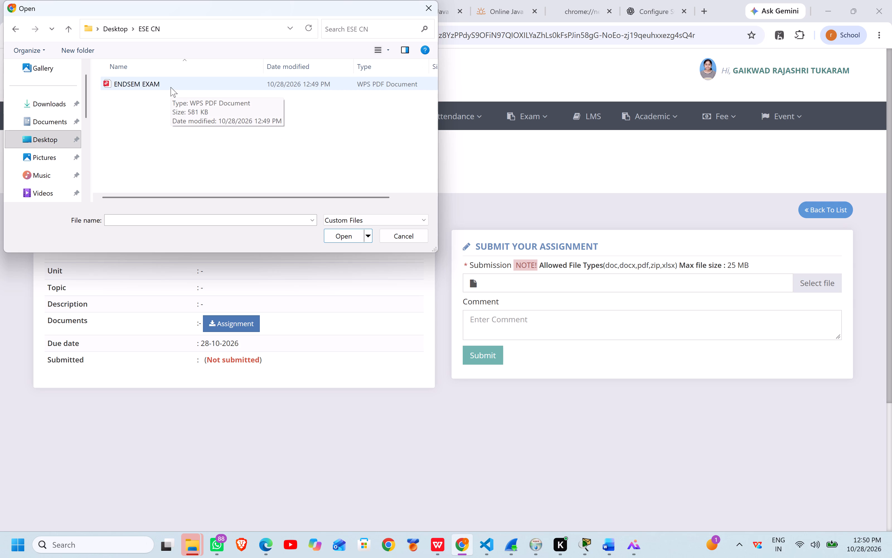
pyautogui.doubleClick(171, 87)
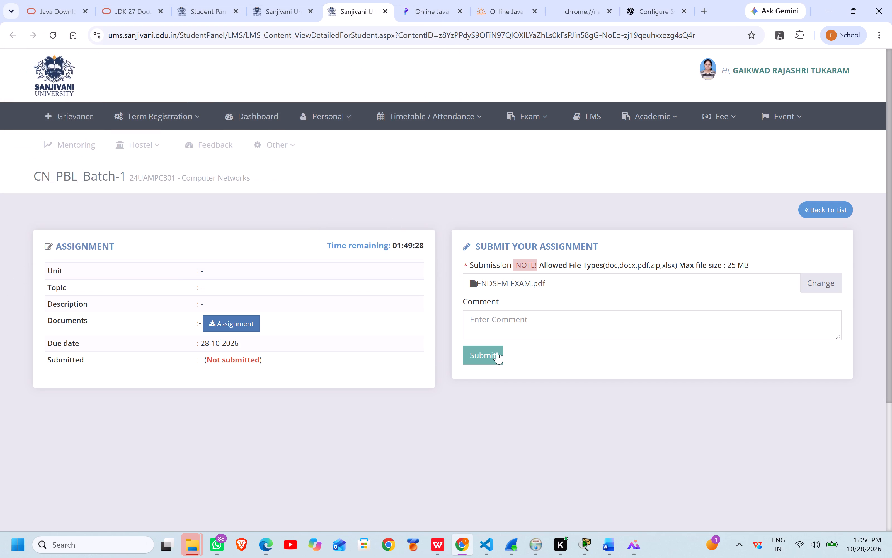
# Submit the CN_PBL_Batch-1 assignment and confirm the submission.
pyautogui.click(483, 355)
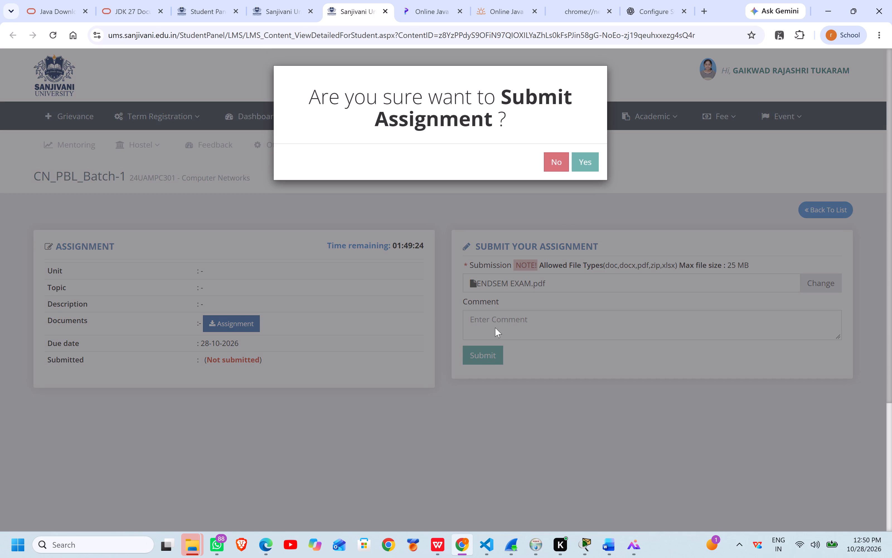